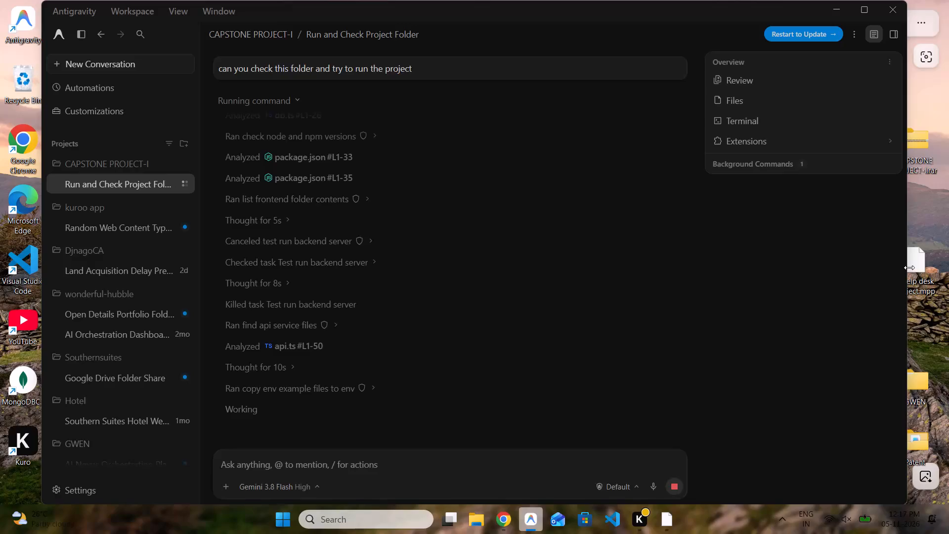
Open the IT help desk project file from the desktop in Microsoft Project.
double_click(922, 263)
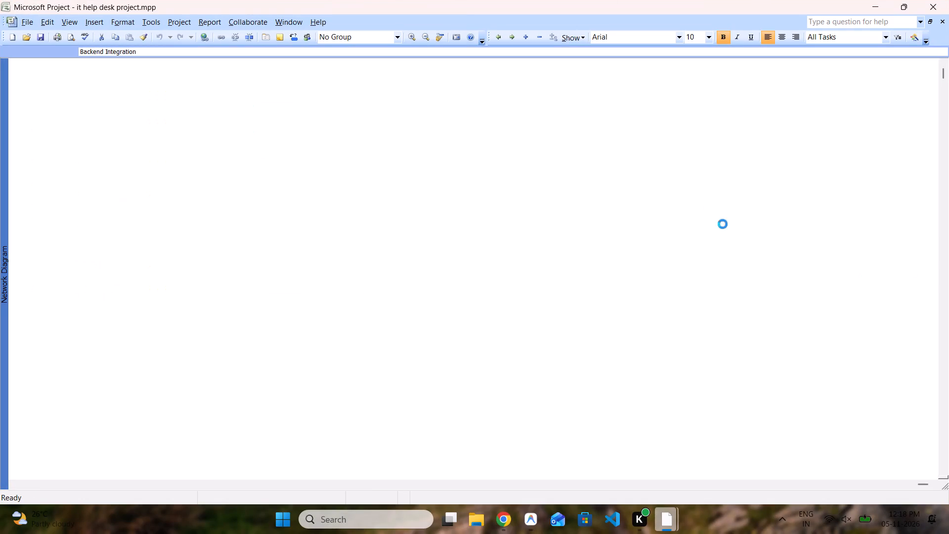
left_click(516, 168)
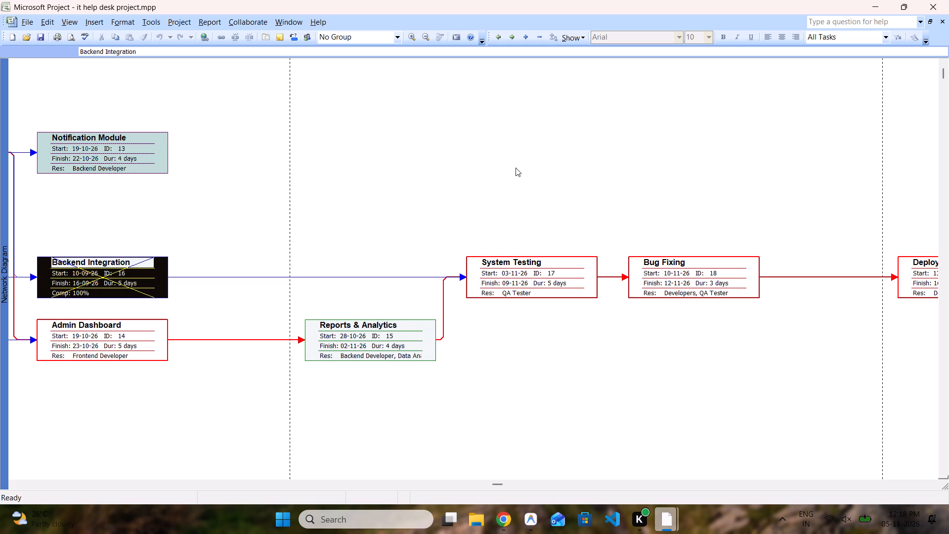
Switch the project from the Network Diagram to the Gantt Chart view.
scroll(142, 76, "right", 3)
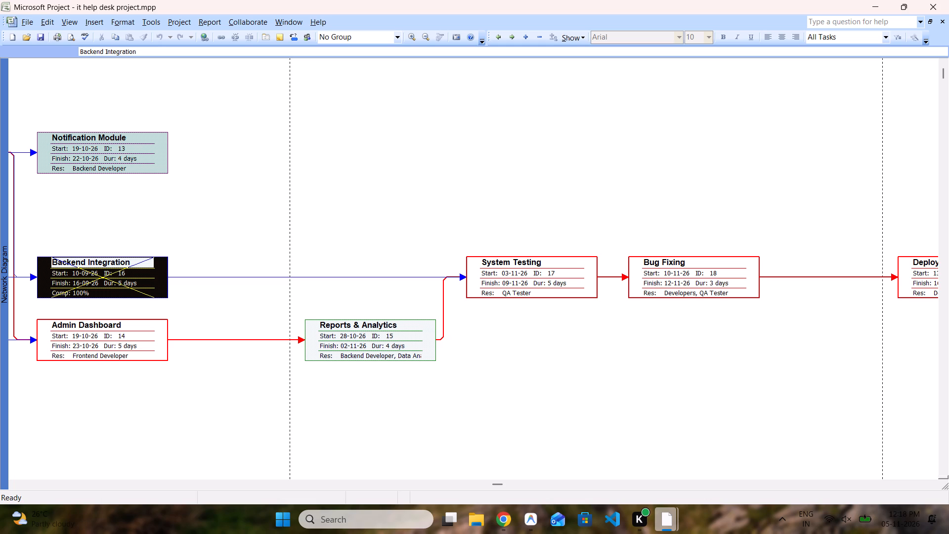
left_click(74, 21)
left_click(101, 48)
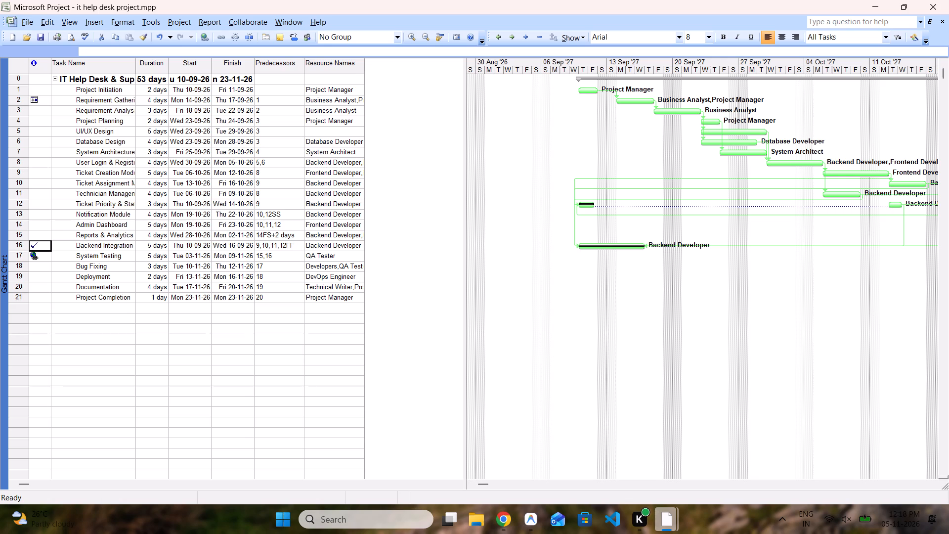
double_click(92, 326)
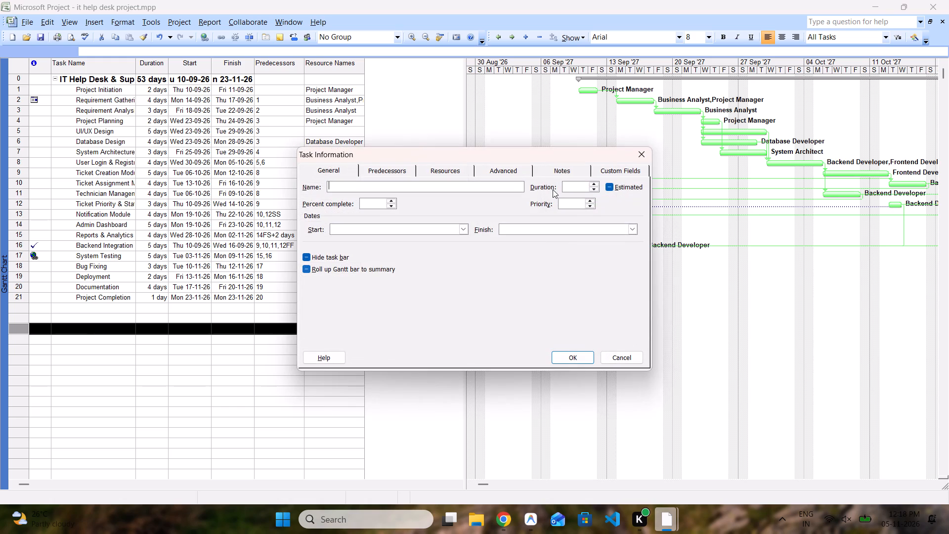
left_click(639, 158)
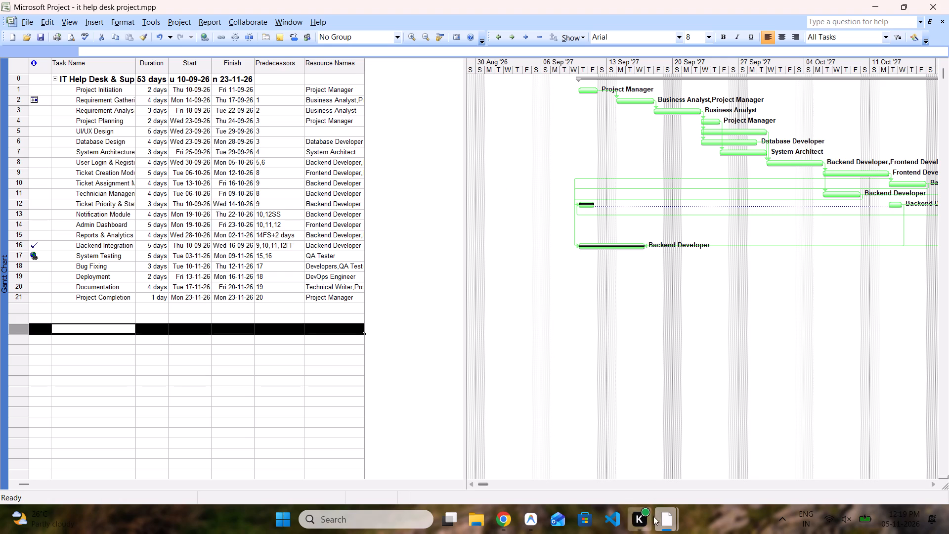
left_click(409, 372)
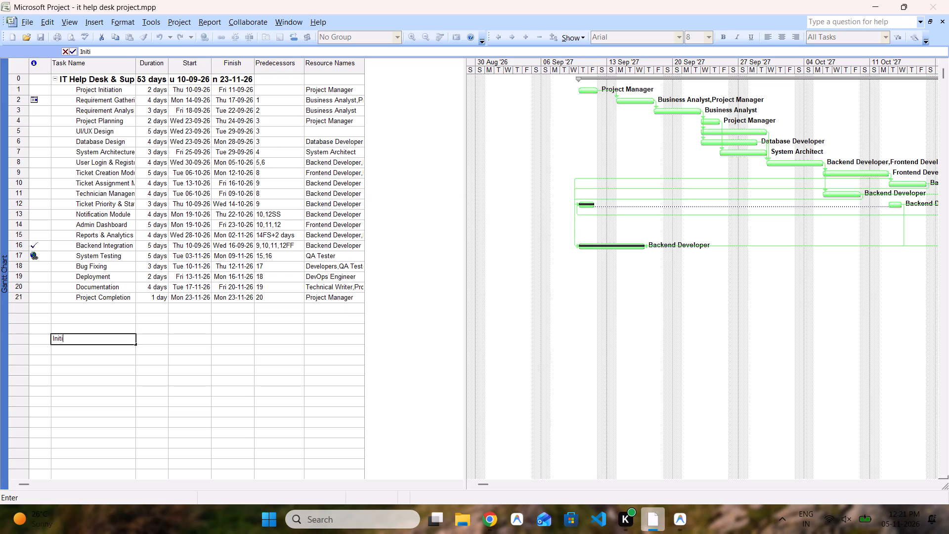
type("al Documnetat")
type("ion")
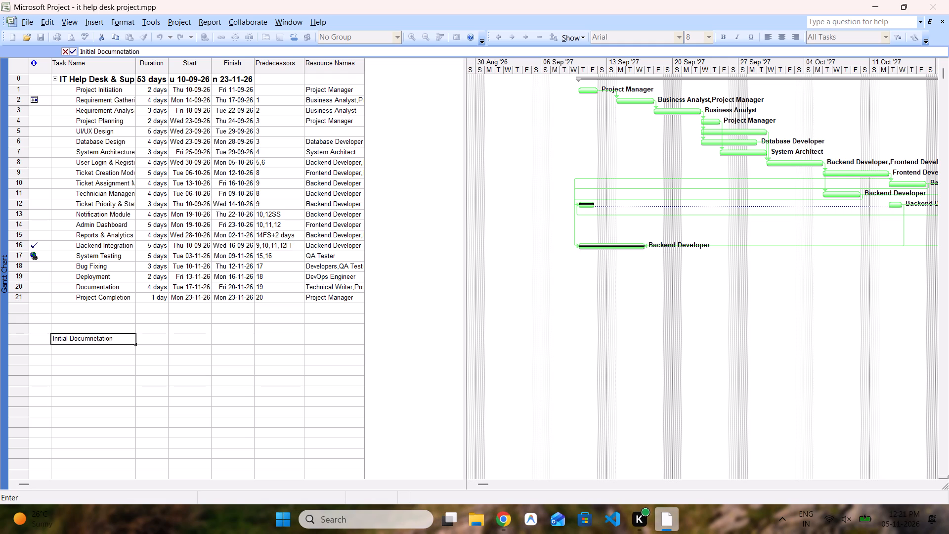
left_click(92, 338)
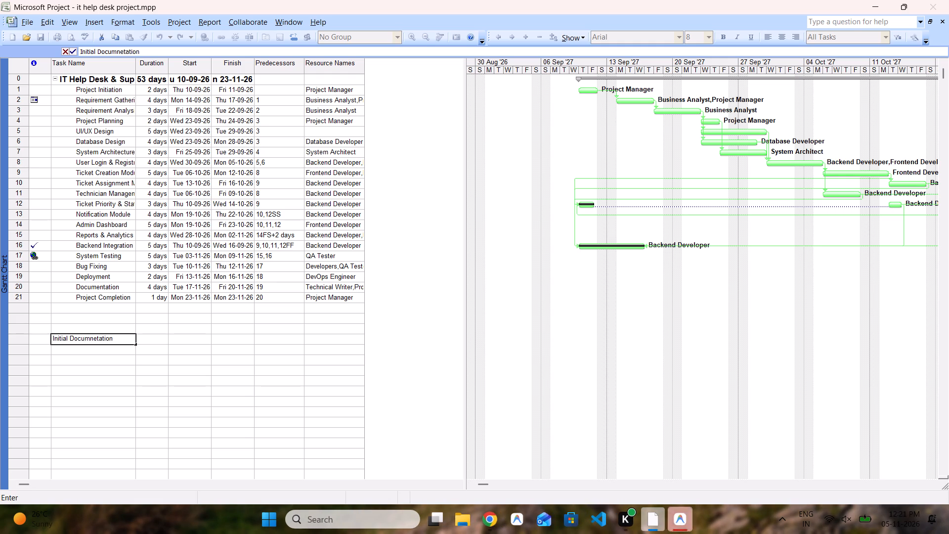
Move the Initial Documnetation task to the top of the task list, directly above Project Initiation.
left_click(24, 340)
left_click_drag(24, 340, 24, 83)
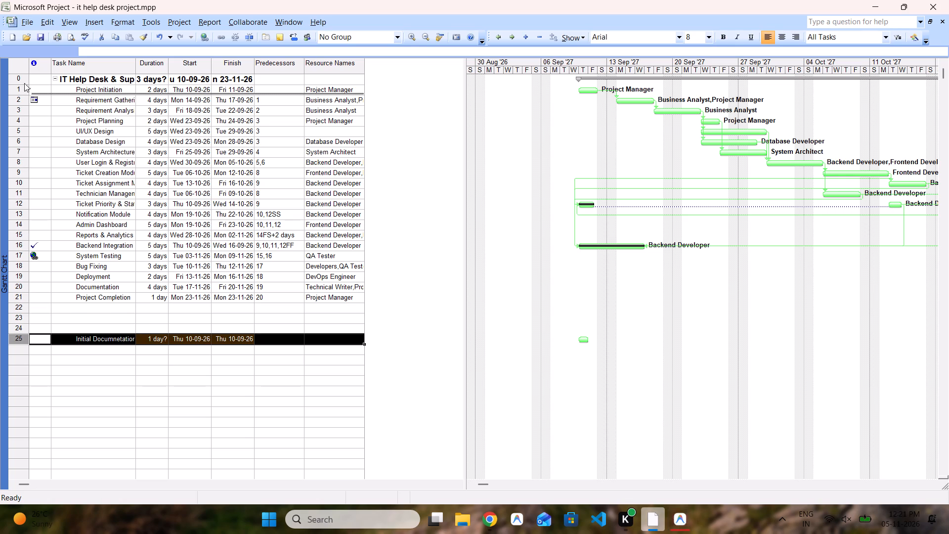
left_click_drag(24, 83, 36, 84)
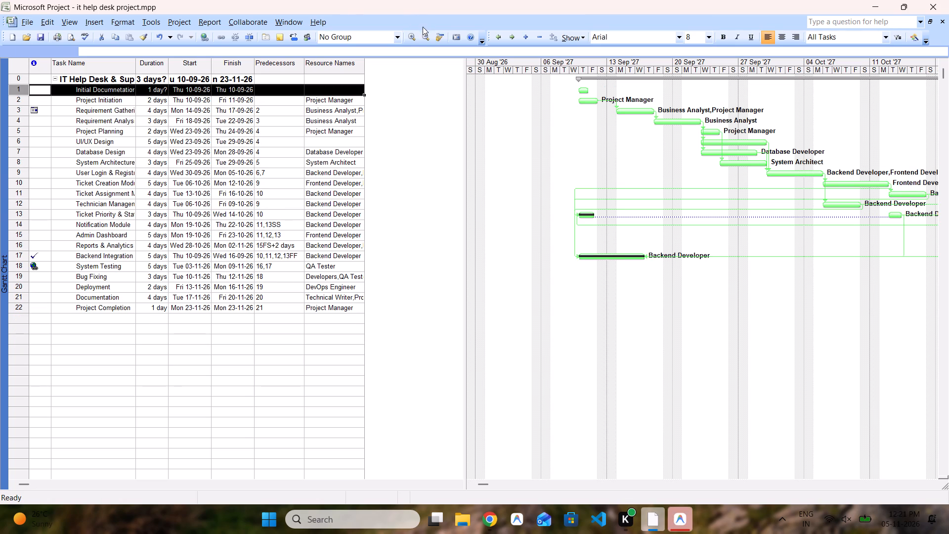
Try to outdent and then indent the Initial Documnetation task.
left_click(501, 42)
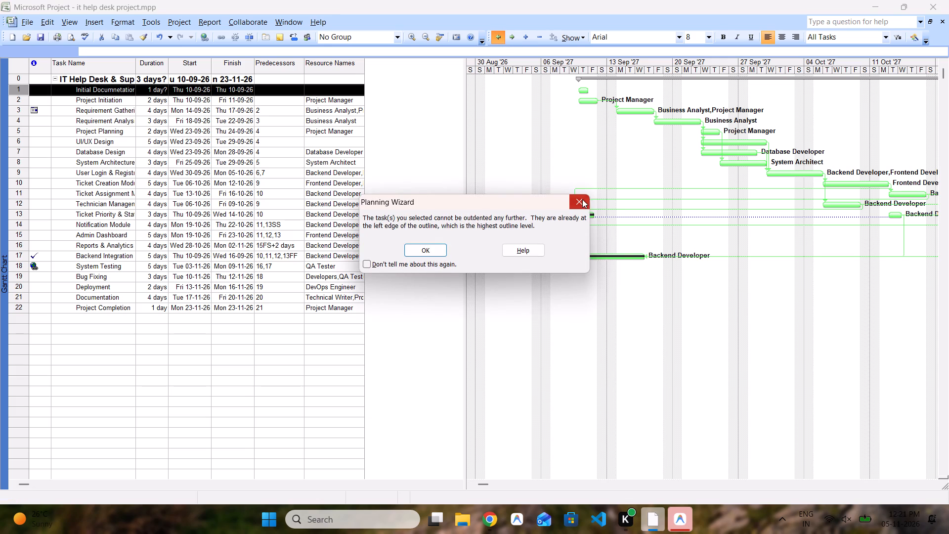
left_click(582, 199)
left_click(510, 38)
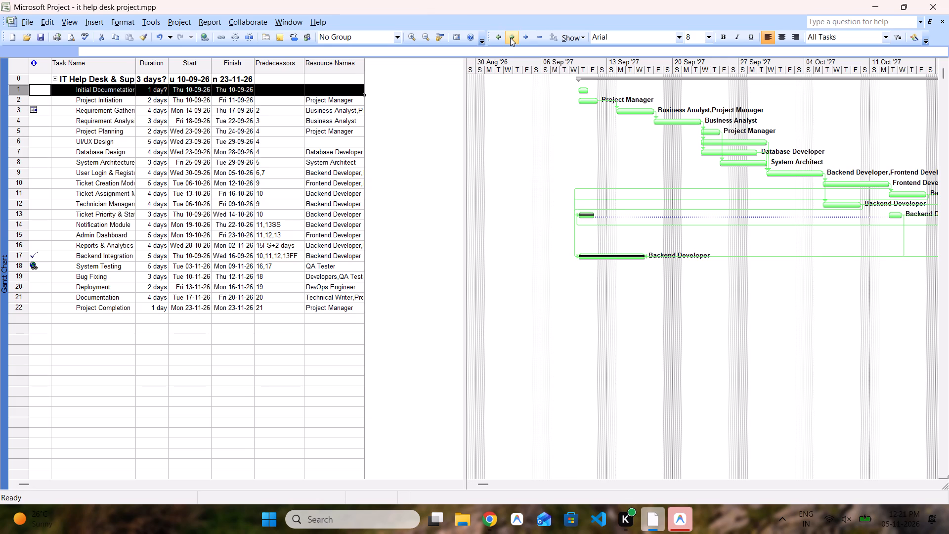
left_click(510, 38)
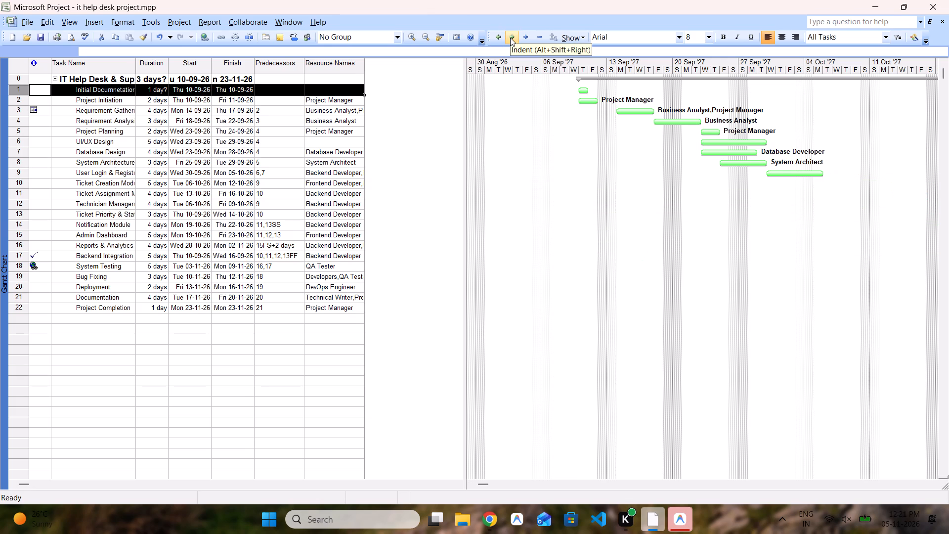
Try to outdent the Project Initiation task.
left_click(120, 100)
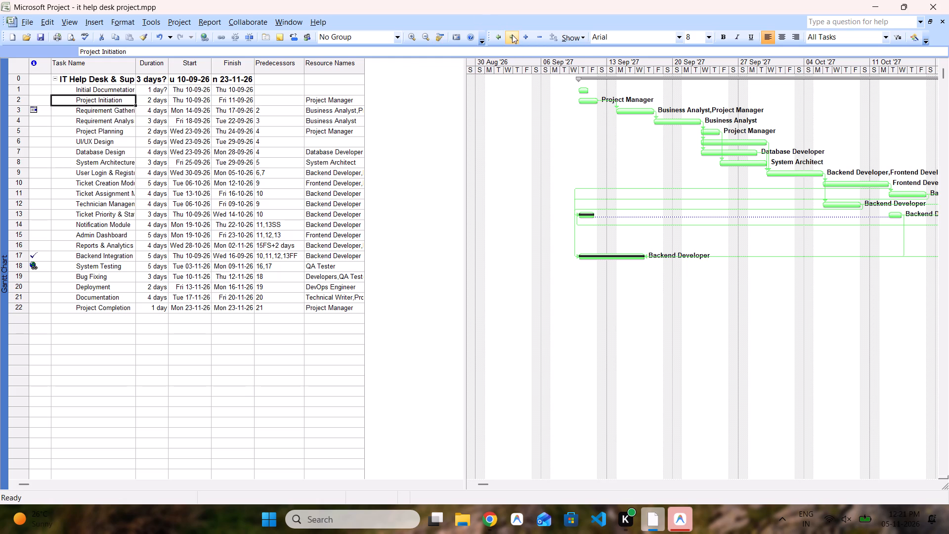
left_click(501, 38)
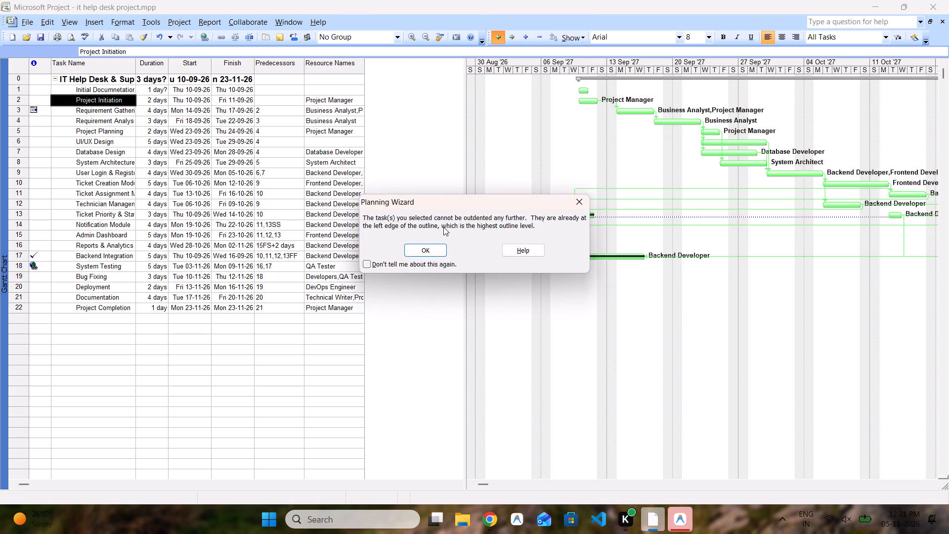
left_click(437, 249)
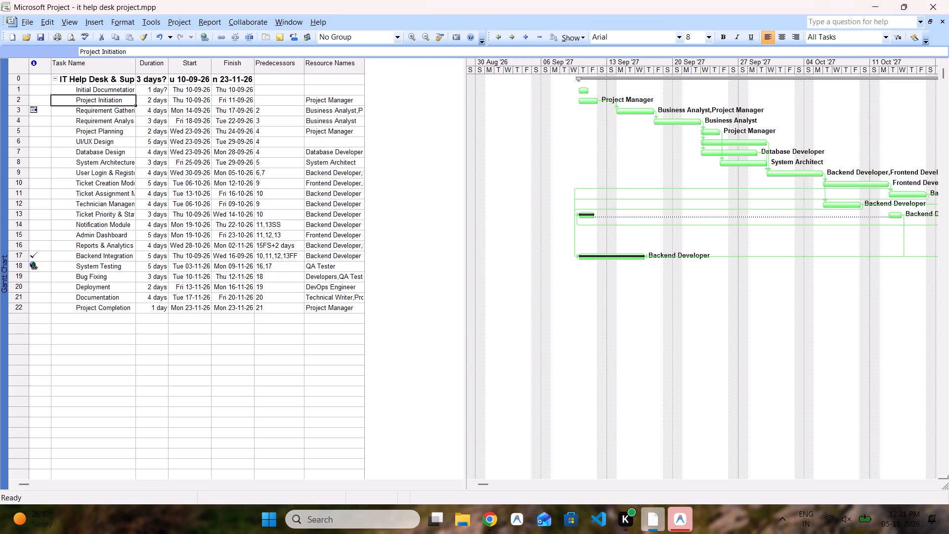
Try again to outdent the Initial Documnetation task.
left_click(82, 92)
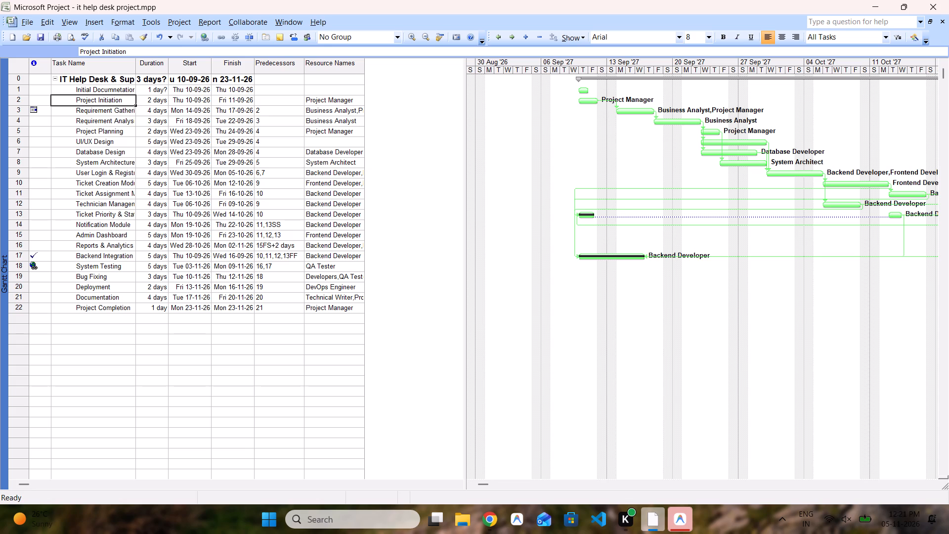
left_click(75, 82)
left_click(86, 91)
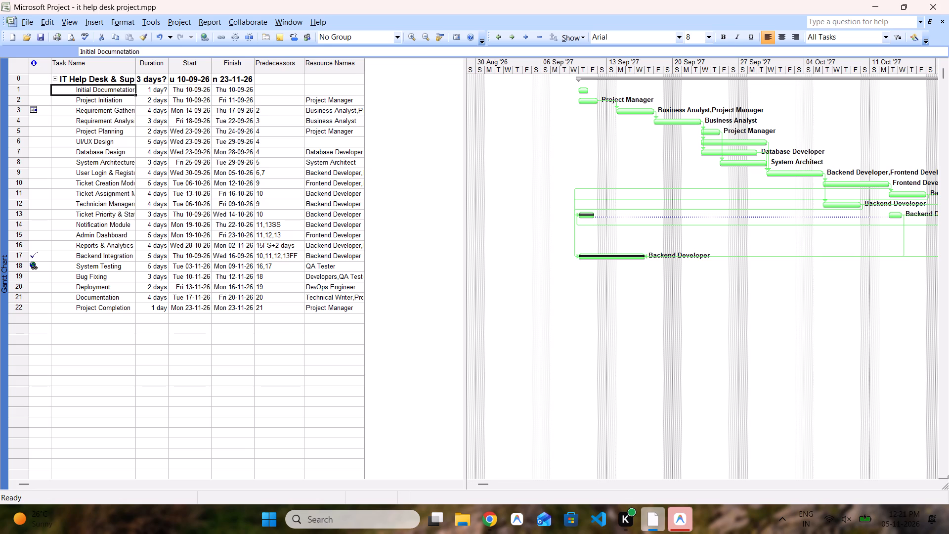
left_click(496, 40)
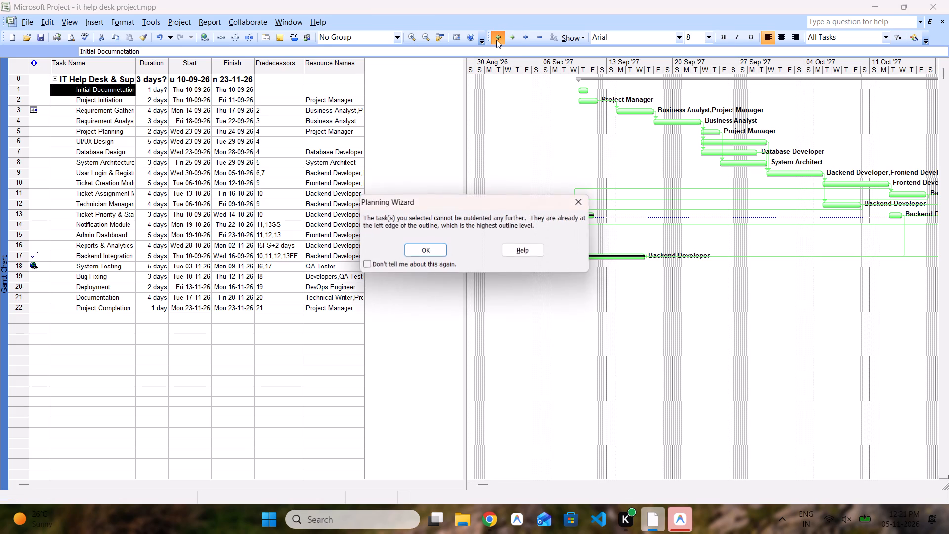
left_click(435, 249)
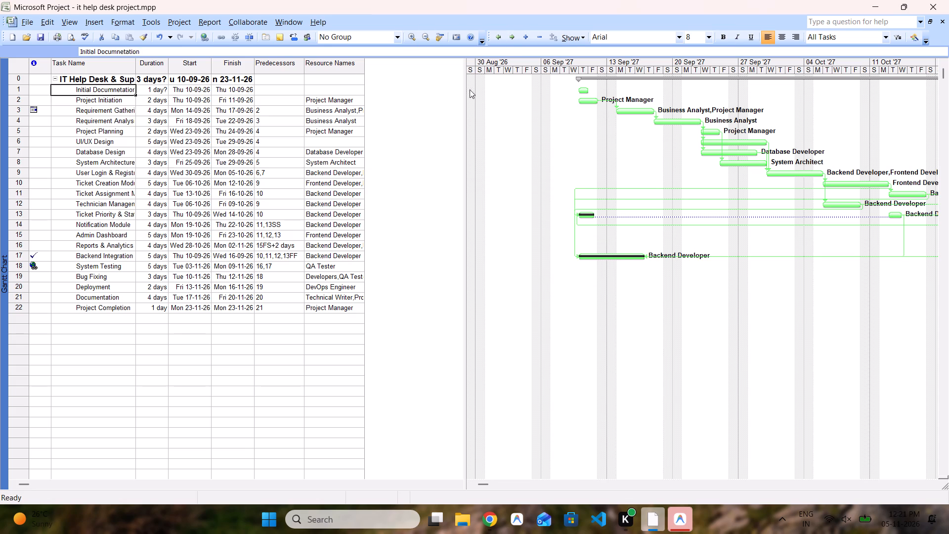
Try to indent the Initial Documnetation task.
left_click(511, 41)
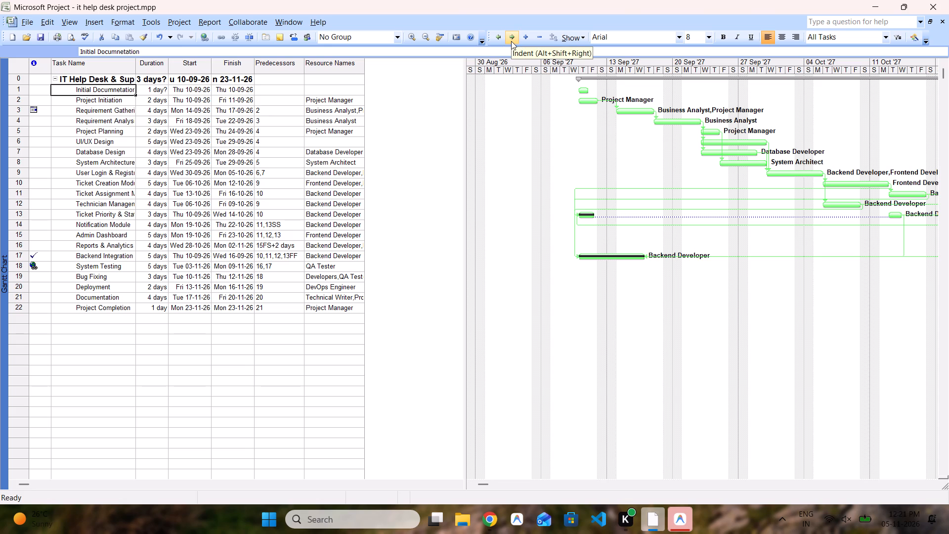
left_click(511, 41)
Indent the Project Initiation task to make it a subtask of Initial Documnetation, keeping its name.
left_click(110, 101)
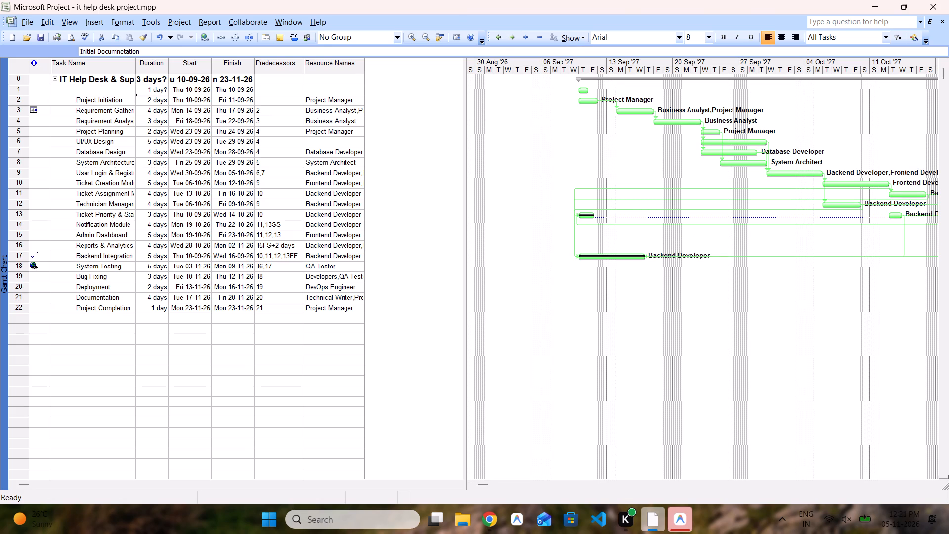
key("alt+shift+Right")
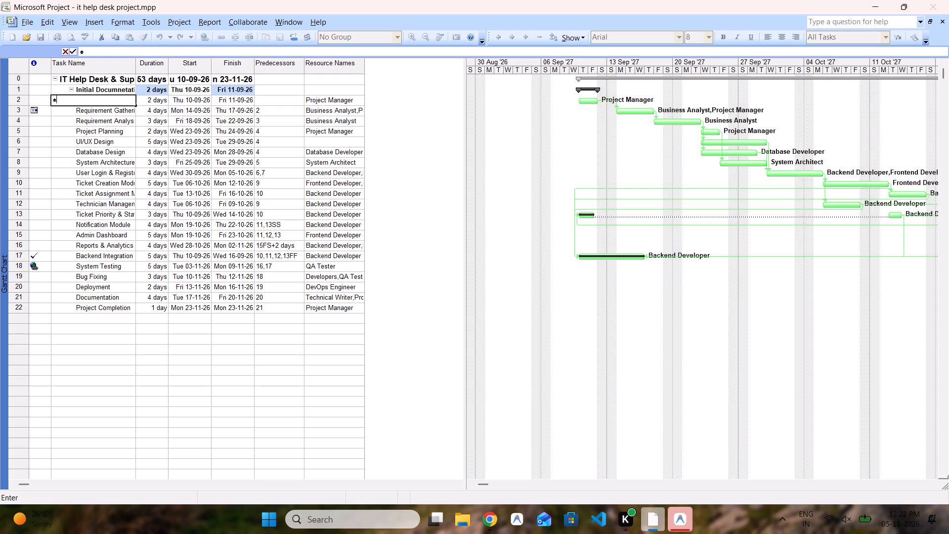
key("BackSpace")
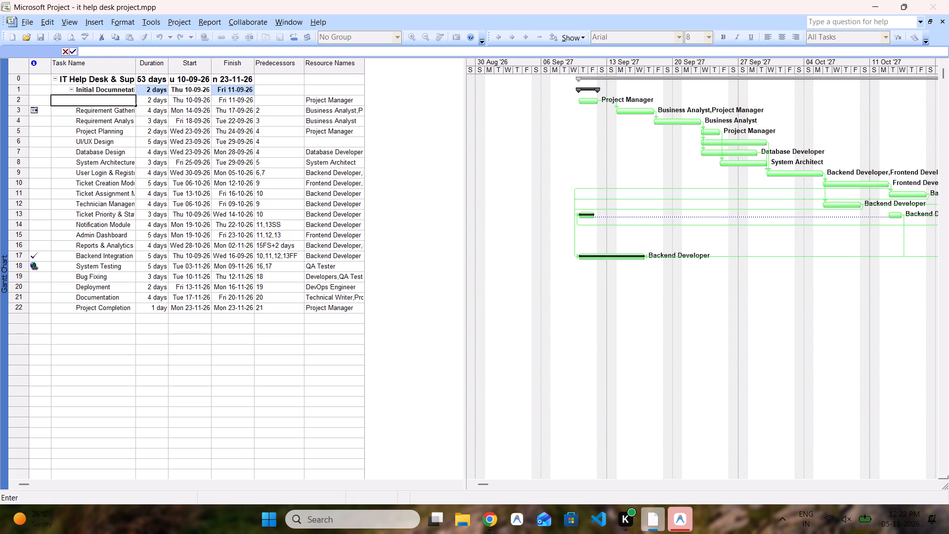
left_click(86, 340)
key("ctrl+z")
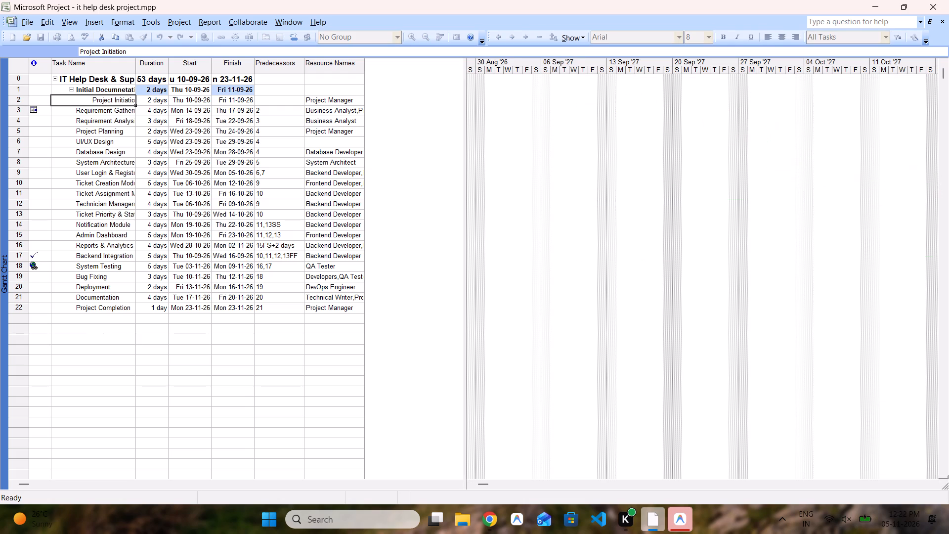
left_click(86, 340)
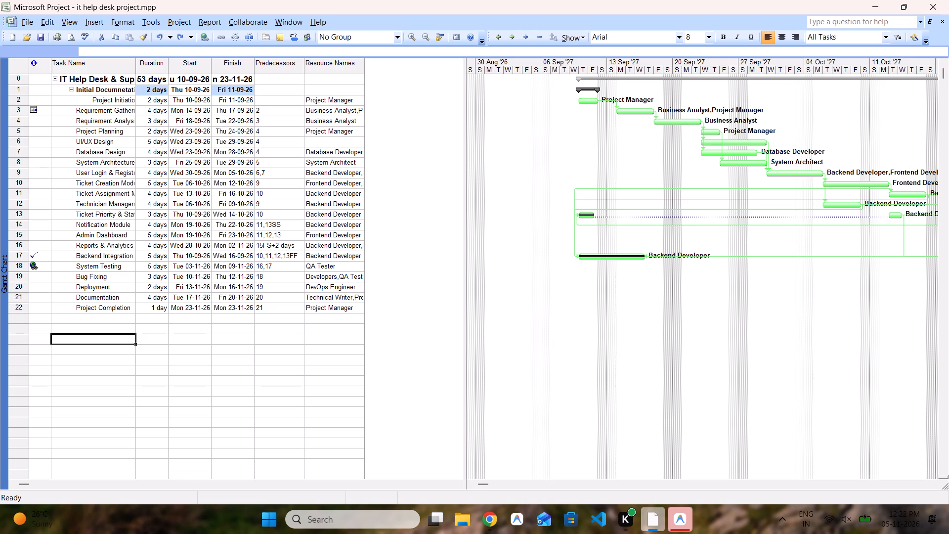
Indent the Requirement Gathering task to make it a subtask of Initial Documnetation, keeping its name.
left_click(114, 112)
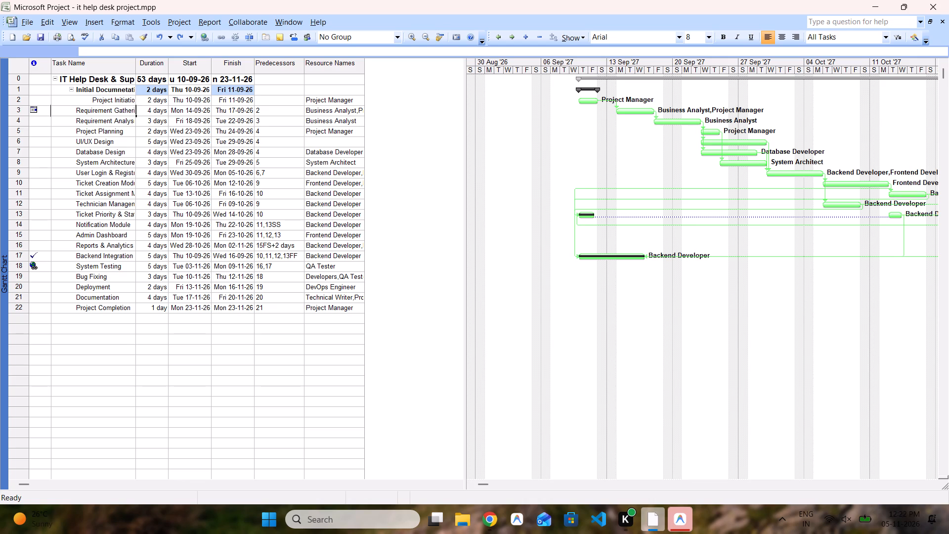
key("alt+shift+Right")
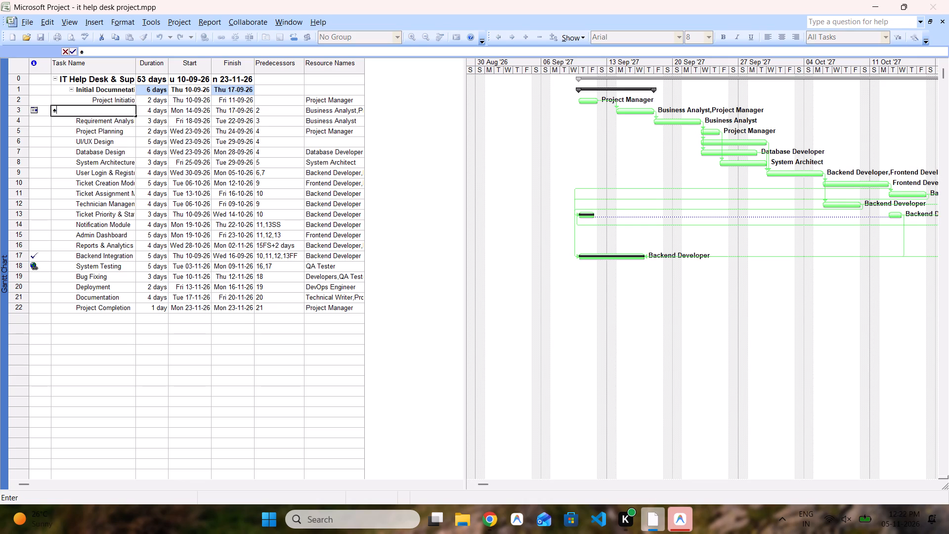
key("BackSpace")
key("ctrl+z")
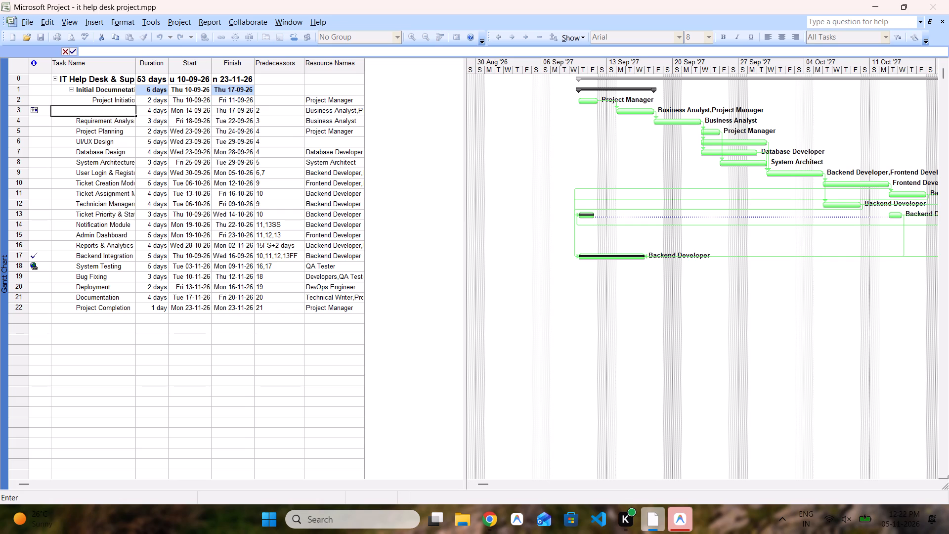
left_click(119, 305)
key("ctrl+z")
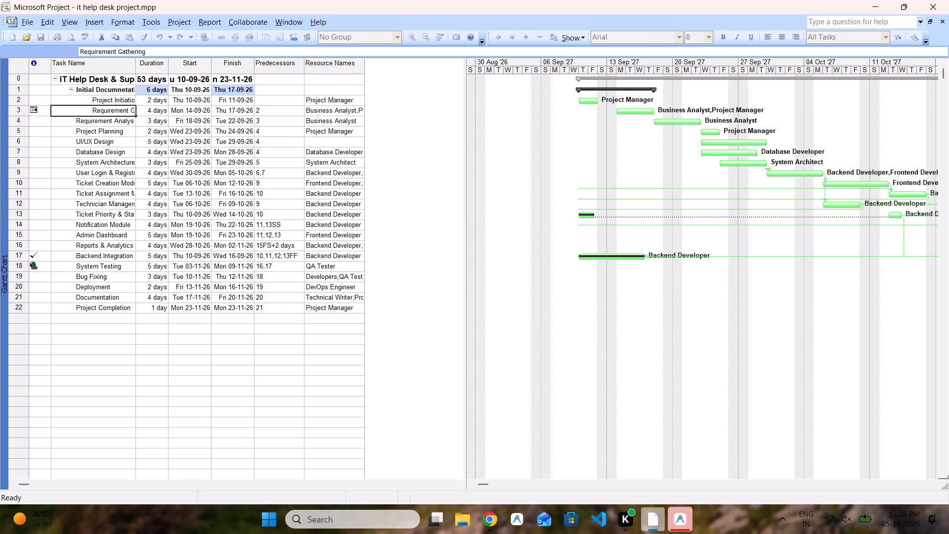
Indent the Requirement Analysis task to make it a subtask of Initial Documnetation, keeping its name.
left_click(116, 118)
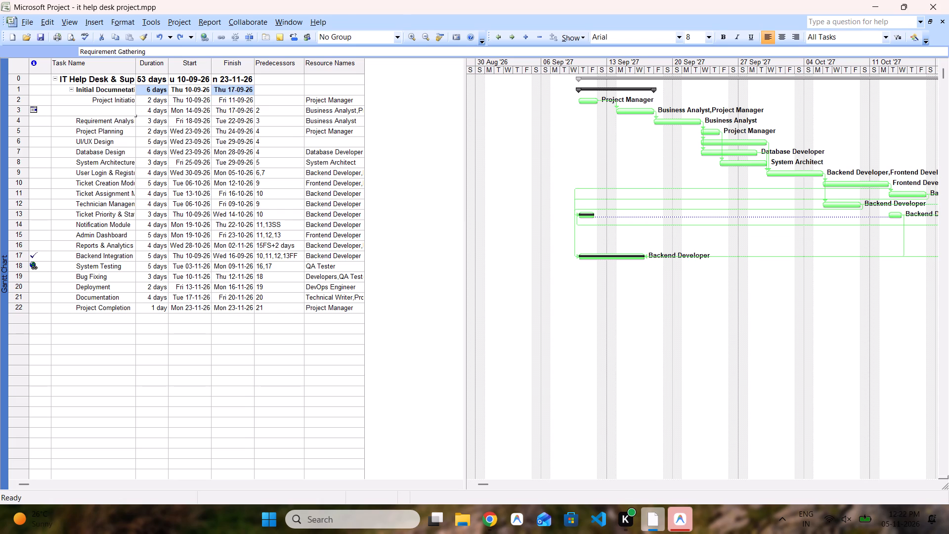
key("alt+shift+Right")
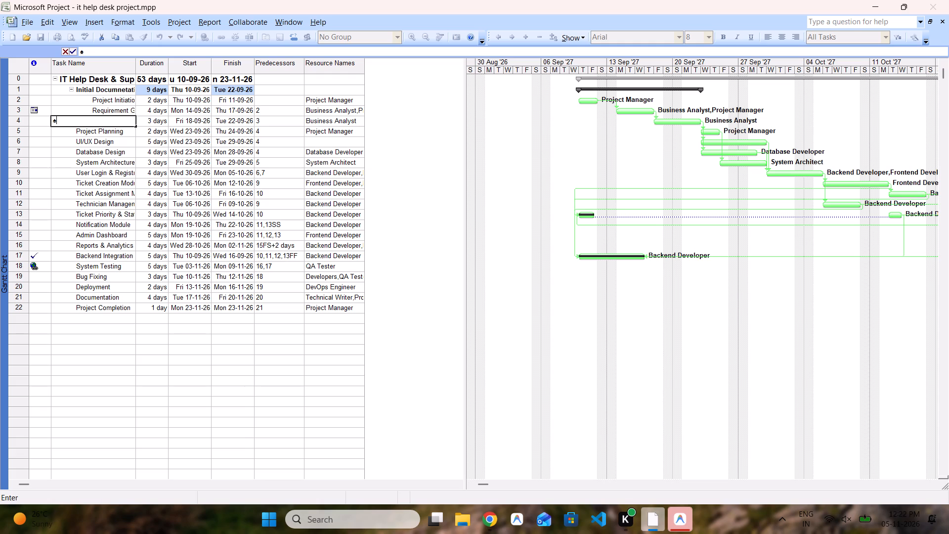
key("BackSpace")
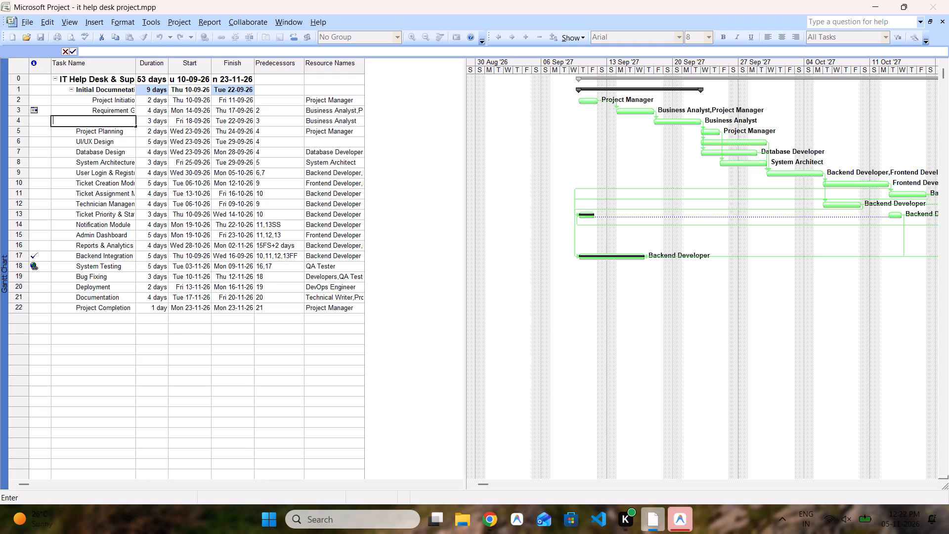
left_click(129, 343)
key("ctrl+z")
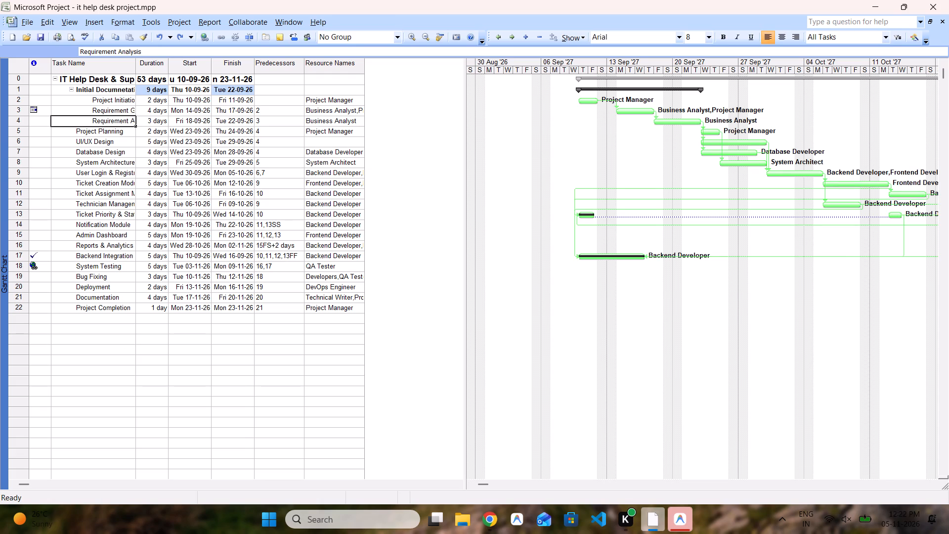
Widen the Task Name column so that more of the task names fits.
left_click_drag(134, 66, 155, 68)
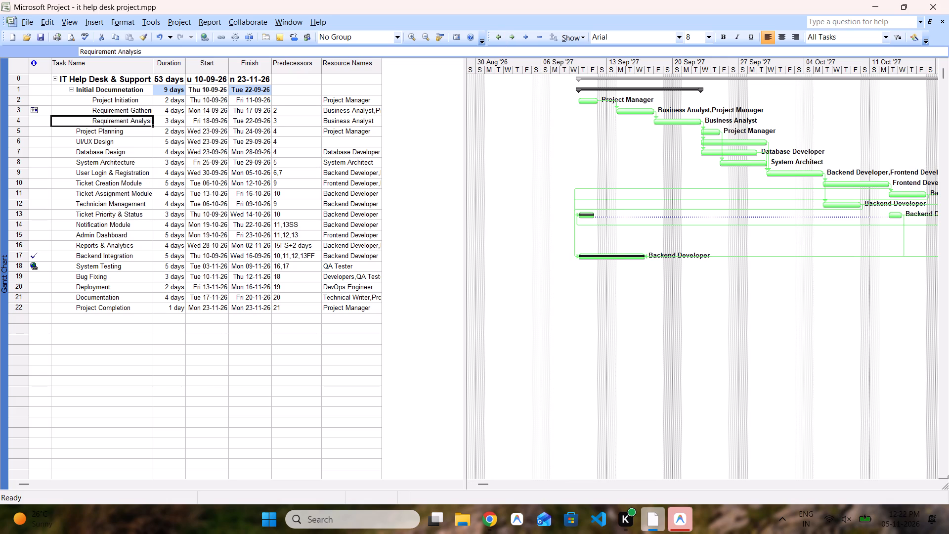
Indent the Project Planning task to make it a subtask of Initial Documnetation.
left_click(123, 134)
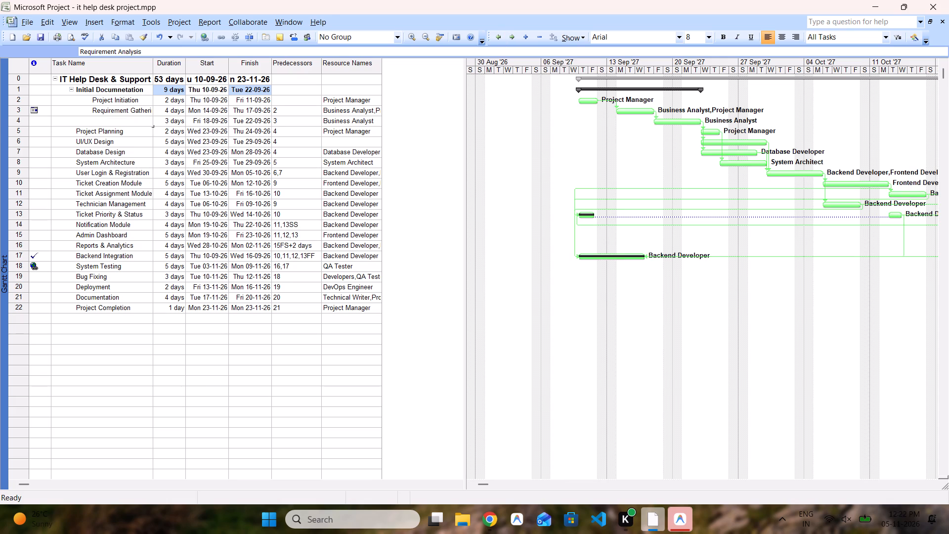
left_click(85, 338)
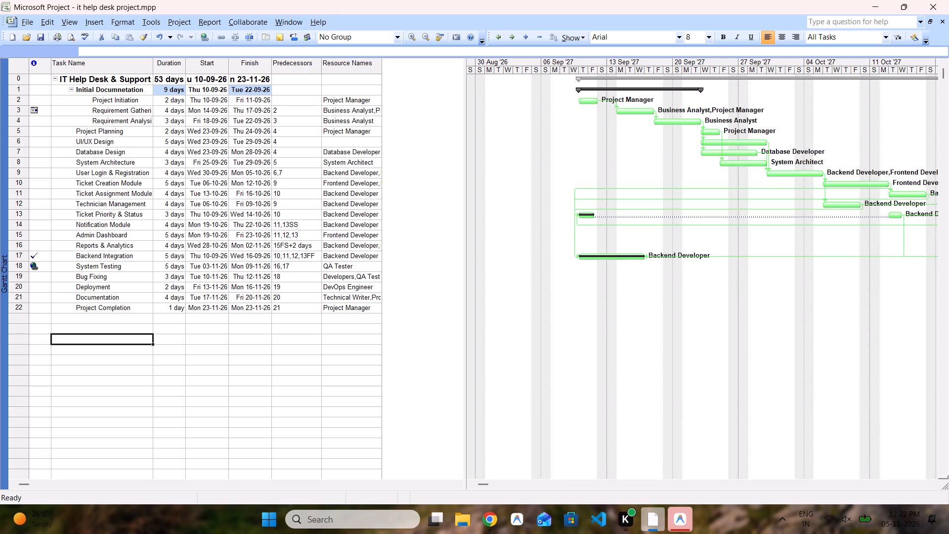
left_click(131, 139)
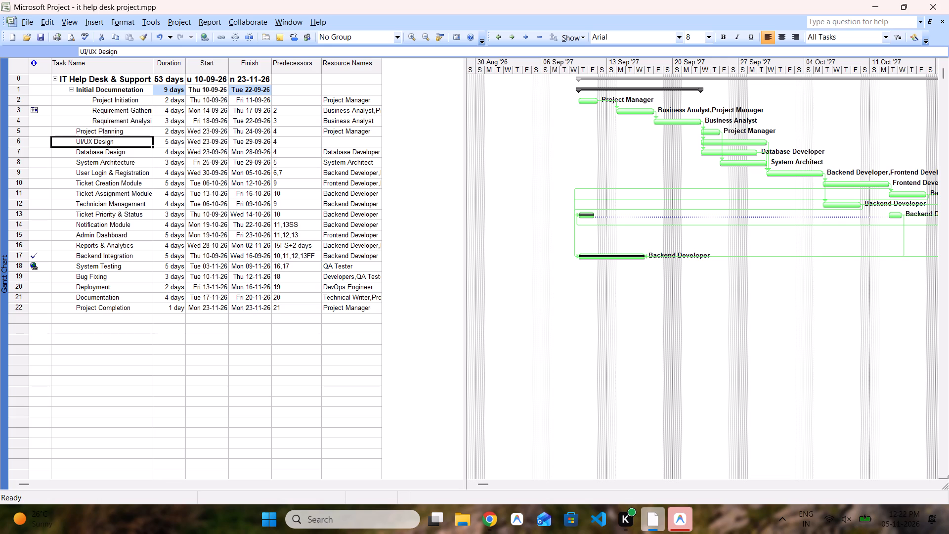
left_click(122, 134)
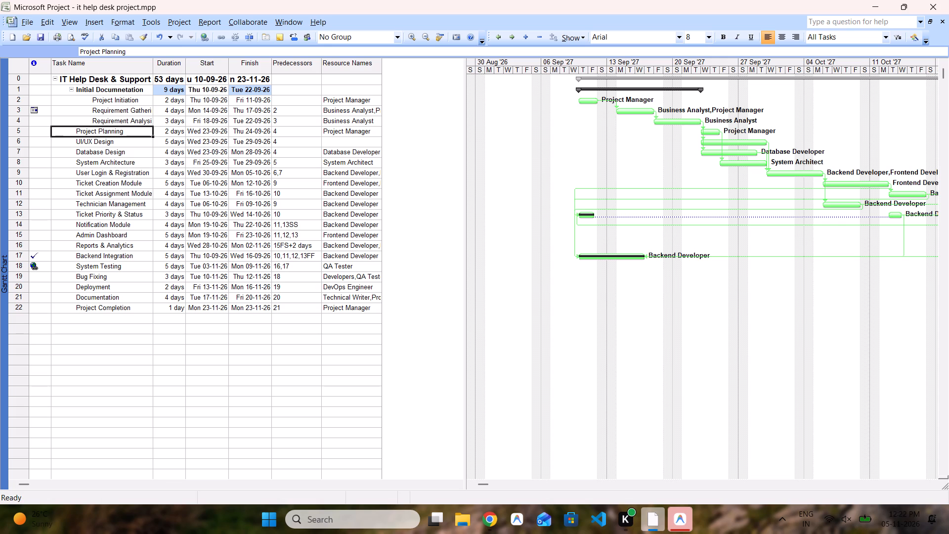
left_click(513, 36)
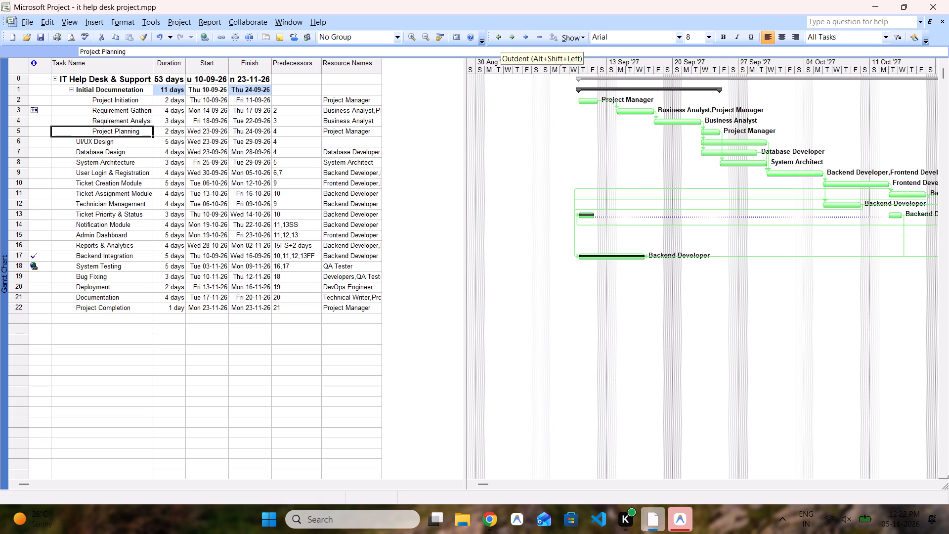
Enter a new task named System Design in an empty row below Project Completion.
left_click(123, 145)
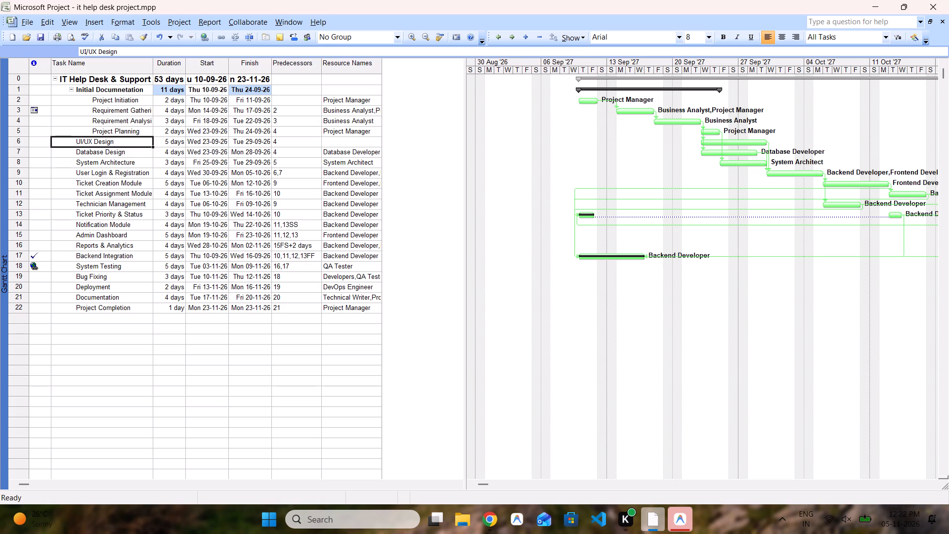
left_click(129, 357)
type("Designing")
key("space")
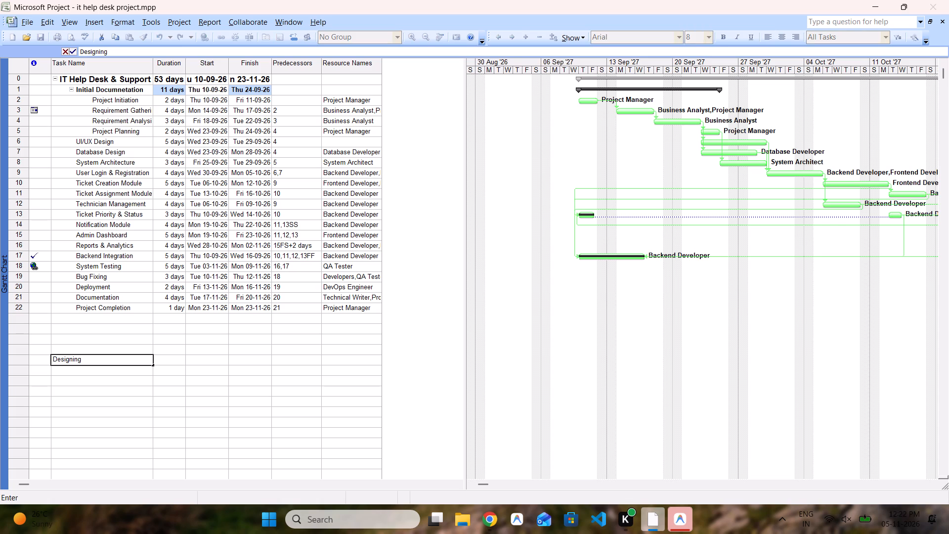
type("and")
key("space")
key("BackSpace")
key("BackSpace")
key("BackSpace")
key("BackSpace")
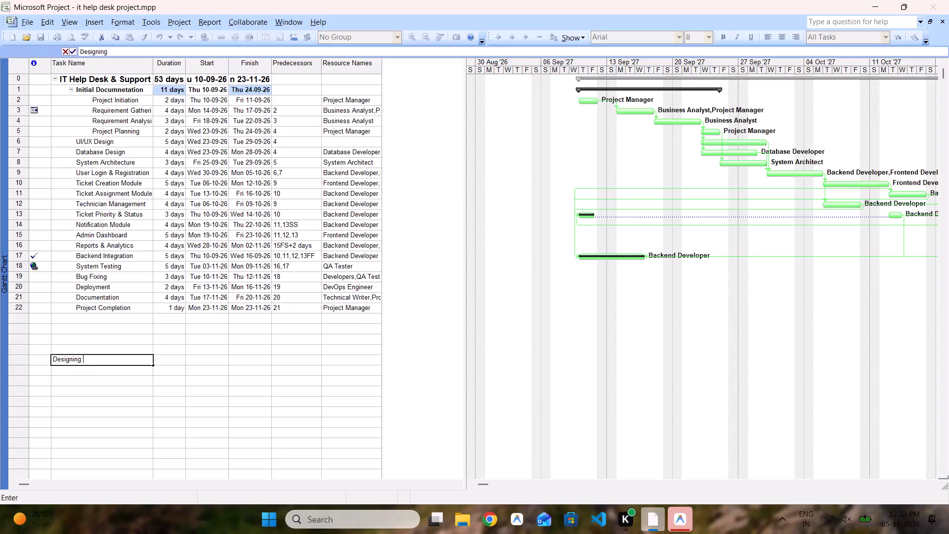
key("BackSpace")
key("BackSpace")
key("BackSpace")
key("BackSpace")
key("BackSpace")
key("BackSpace")
key("BackSpace")
key("BackSpace")
key("BackSpace")
key("BackSpace")
key("BackSpace")
key("BackSpace")
key("BackSpace")
key("BackSpace")
key("BackSpace")
key("BackSpace")
key("BackSpace")
type("System Design")
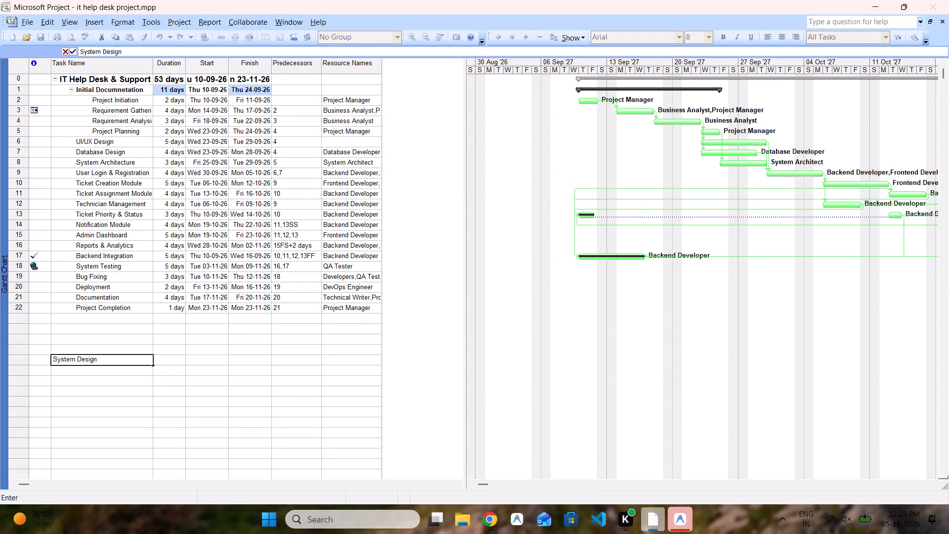
Move the System Design task directly below Project Planning and outdent it to the same level as Initial Documnetation.
left_click(16, 357)
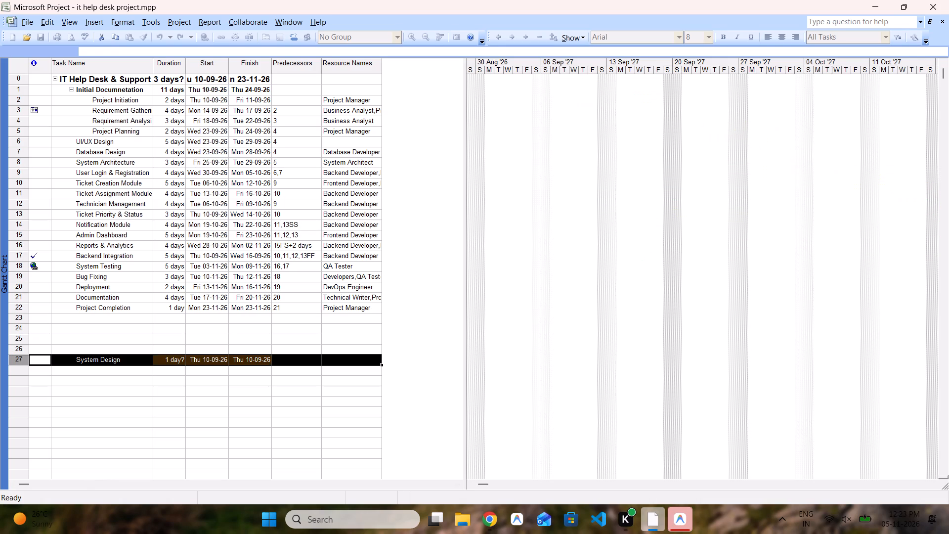
left_click_drag(18, 359, 24, 123)
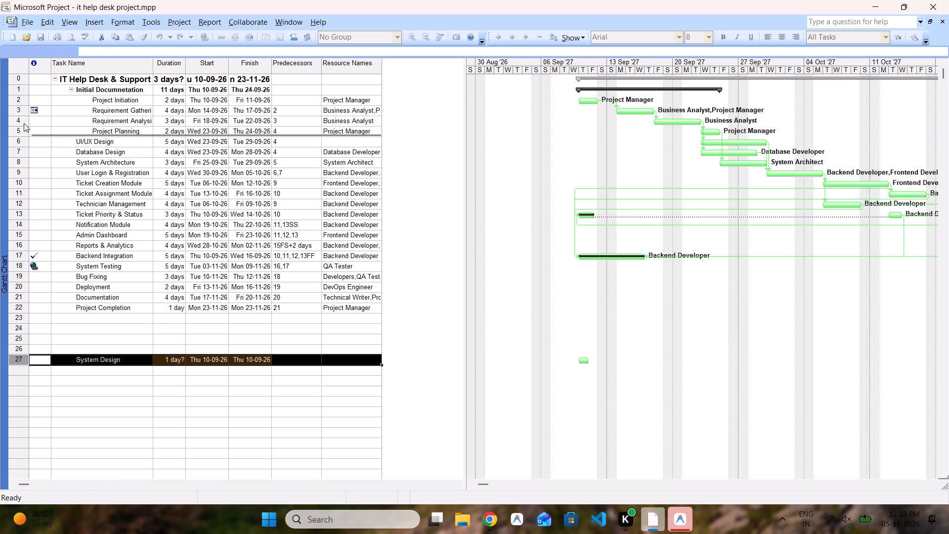
left_click_drag(24, 123, 21, 134)
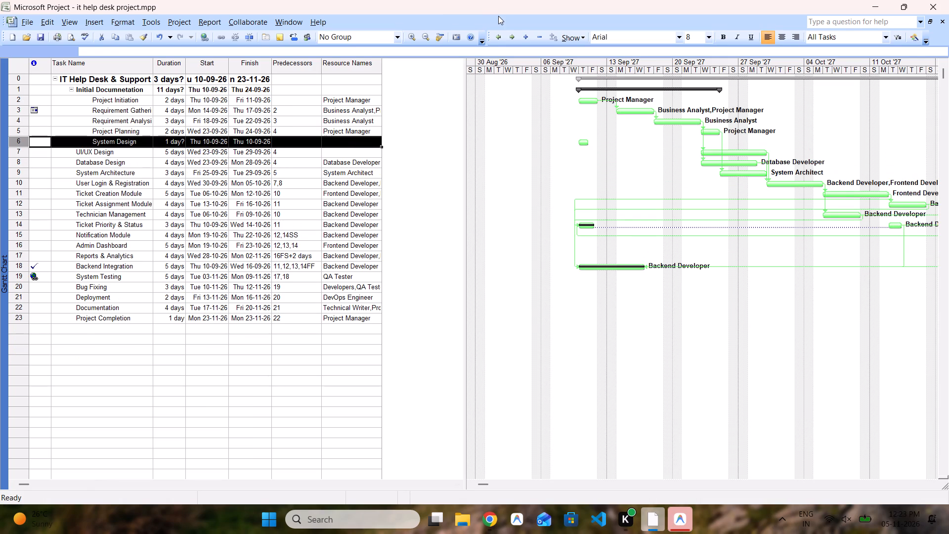
left_click(499, 33)
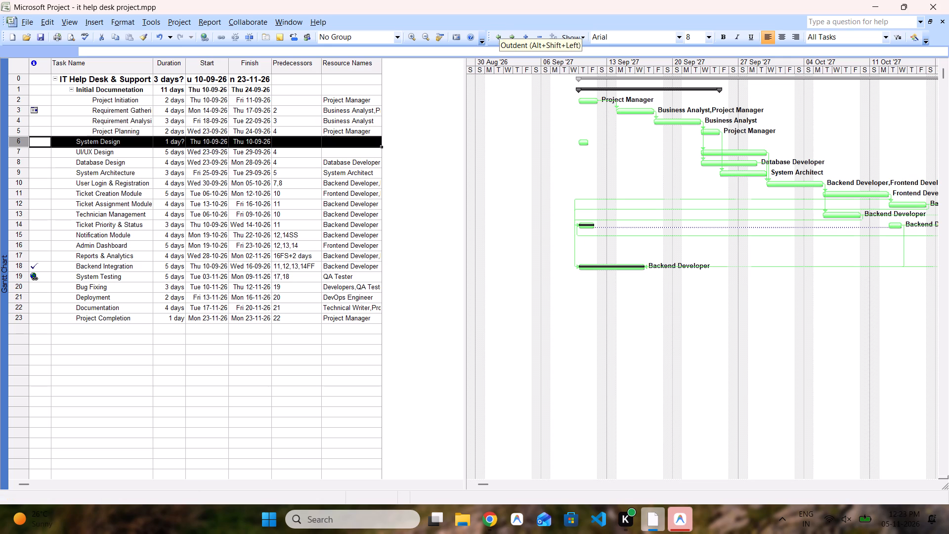
Indent the UI/UX Design and Database Design tasks to make them subtasks of System Design.
left_click(135, 155)
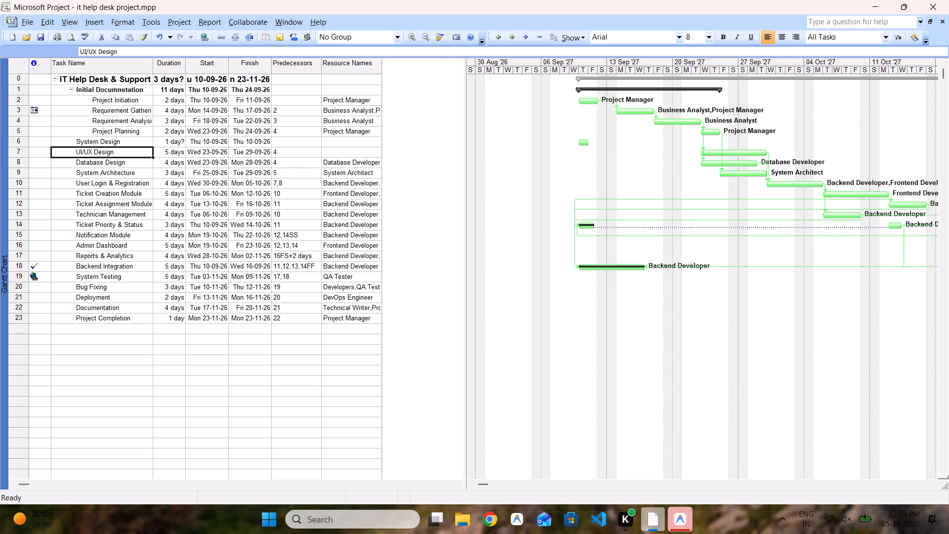
left_click(511, 36)
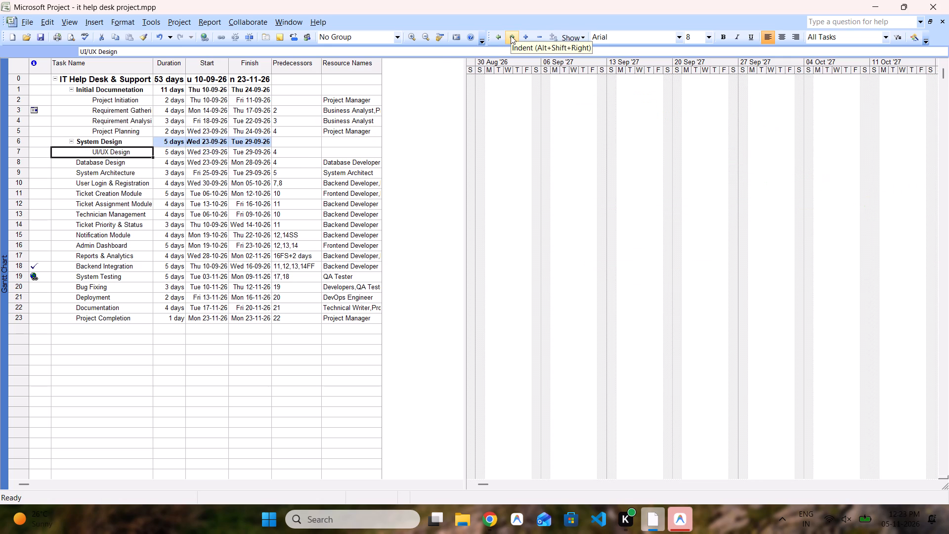
left_click(130, 163)
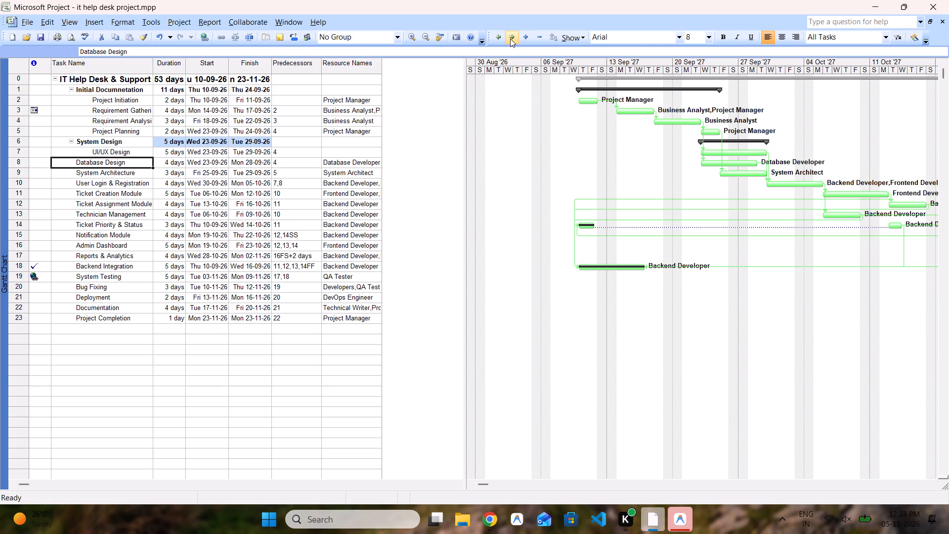
left_click(509, 38)
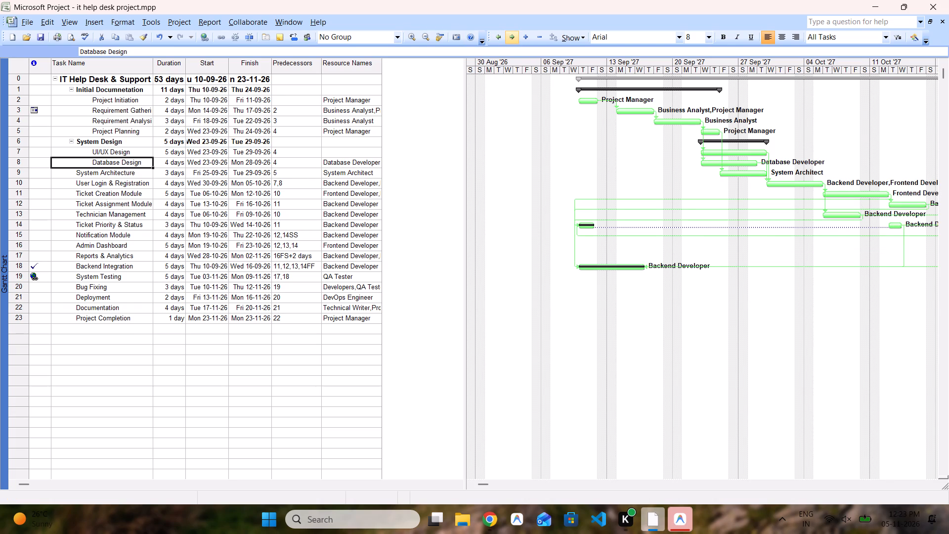
Indent the System Architecture task to make it a subtask of System Design.
left_click(124, 174)
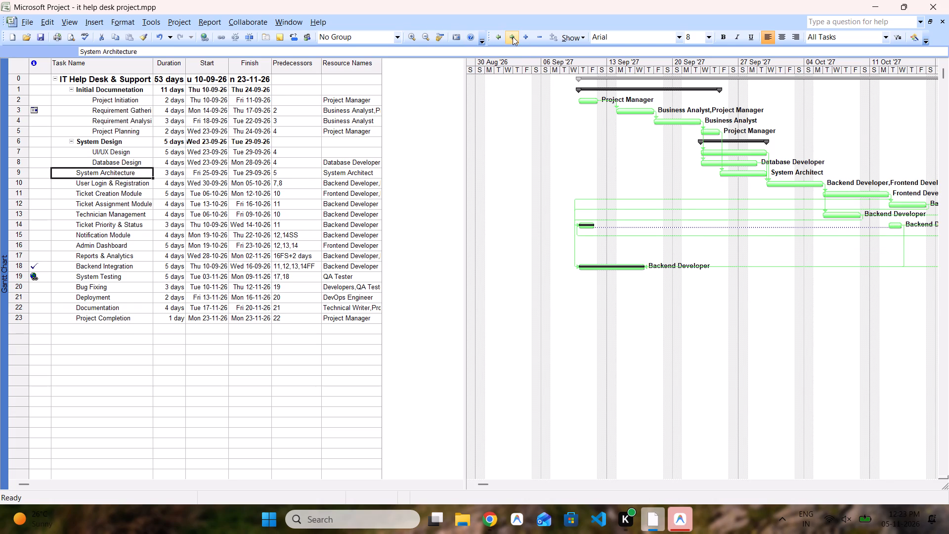
left_click(513, 37)
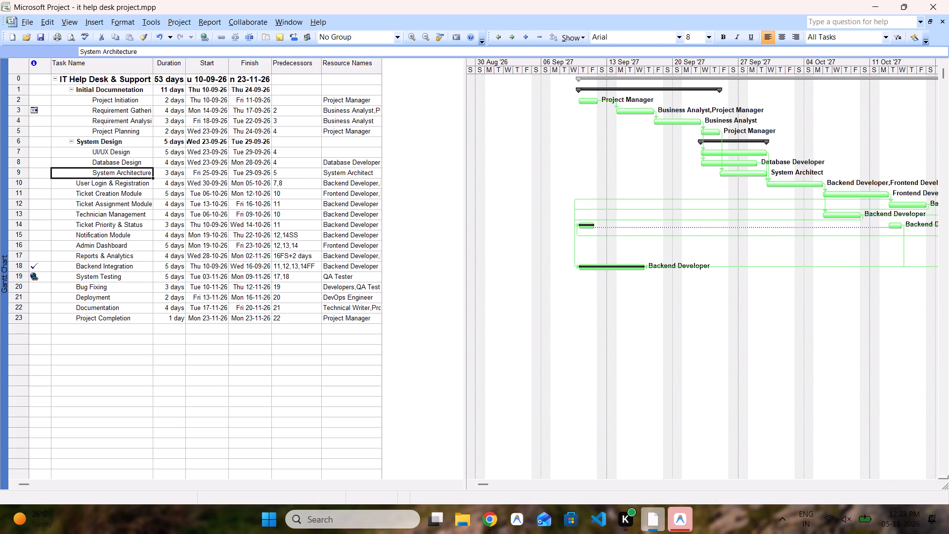
Enter a new task named Development in an empty row below Project Completion.
left_click(110, 362)
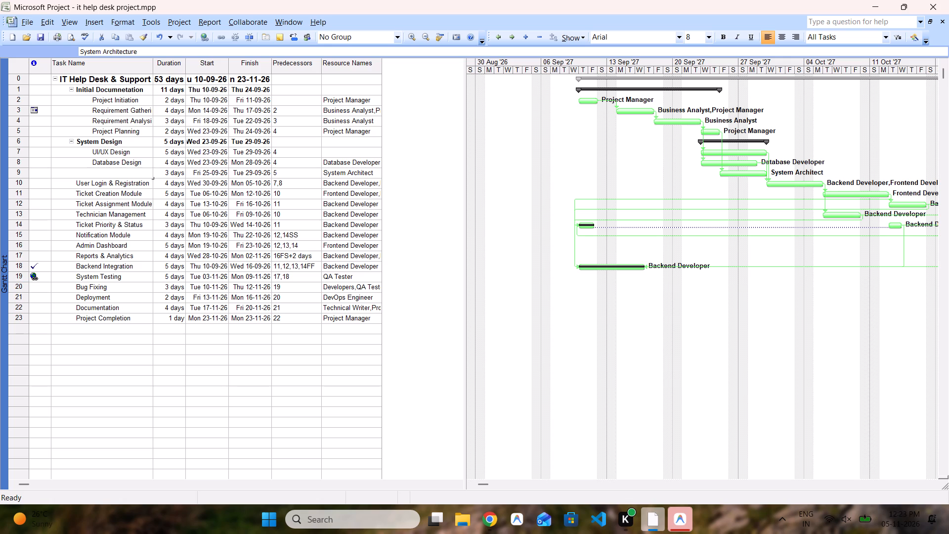
type("Developement")
key("Down")
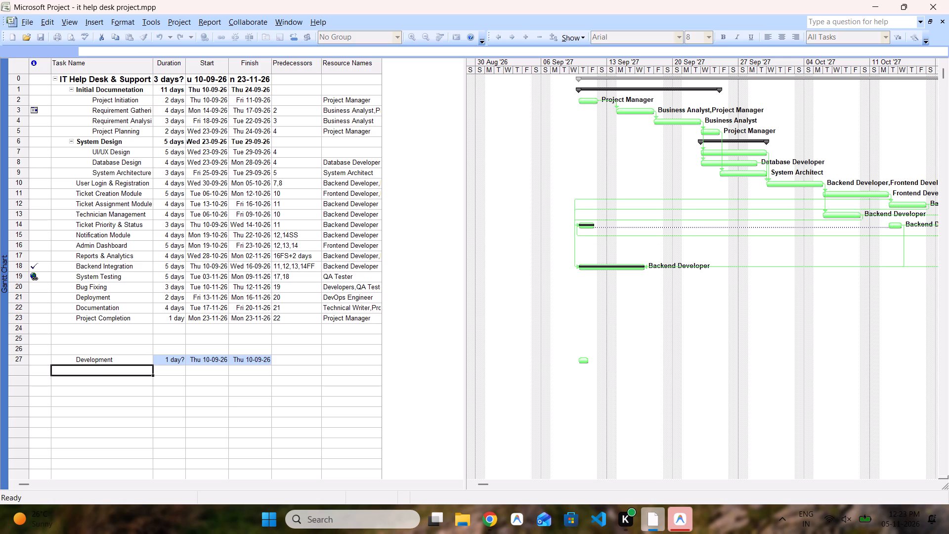
Move the Development task directly below System Architecture and outdent it to the same level as System Design.
left_click(18, 362)
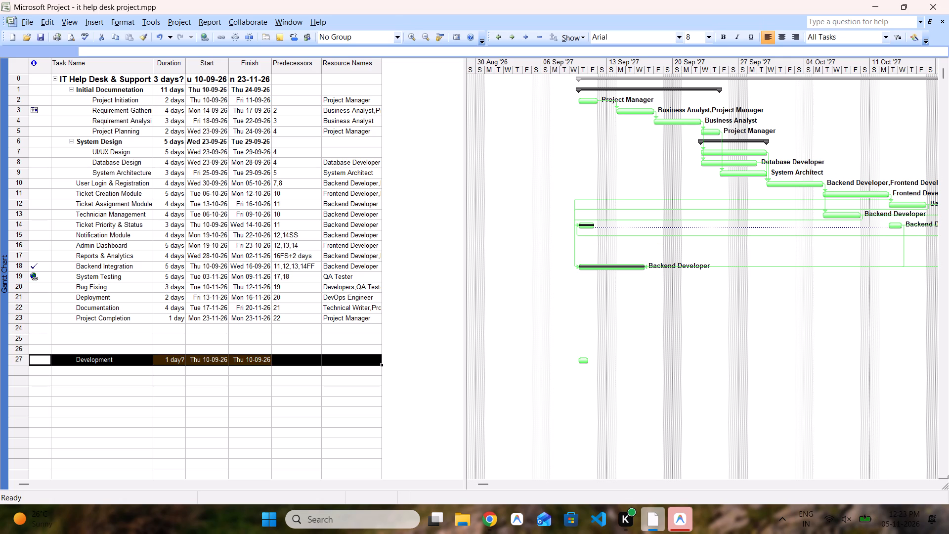
left_click_drag(18, 361, 21, 186)
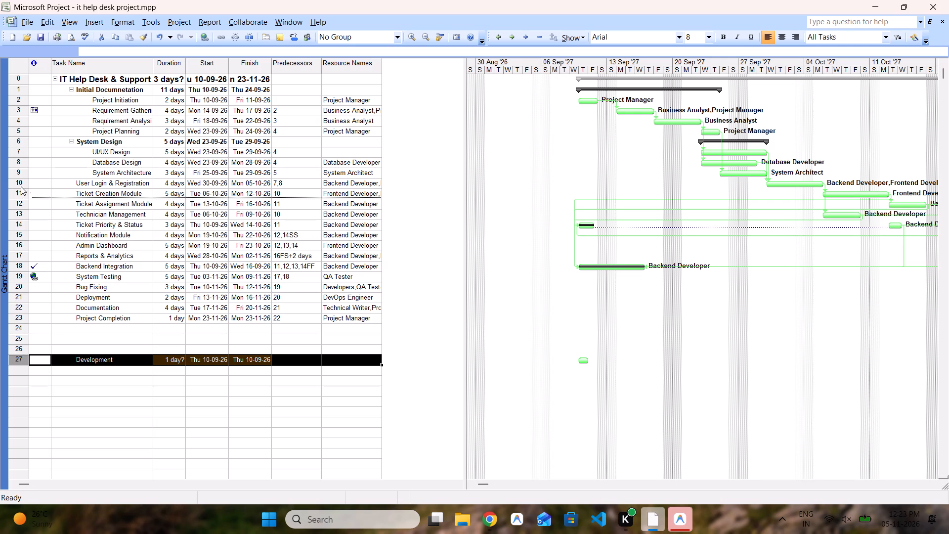
left_click_drag(21, 186, 16, 176)
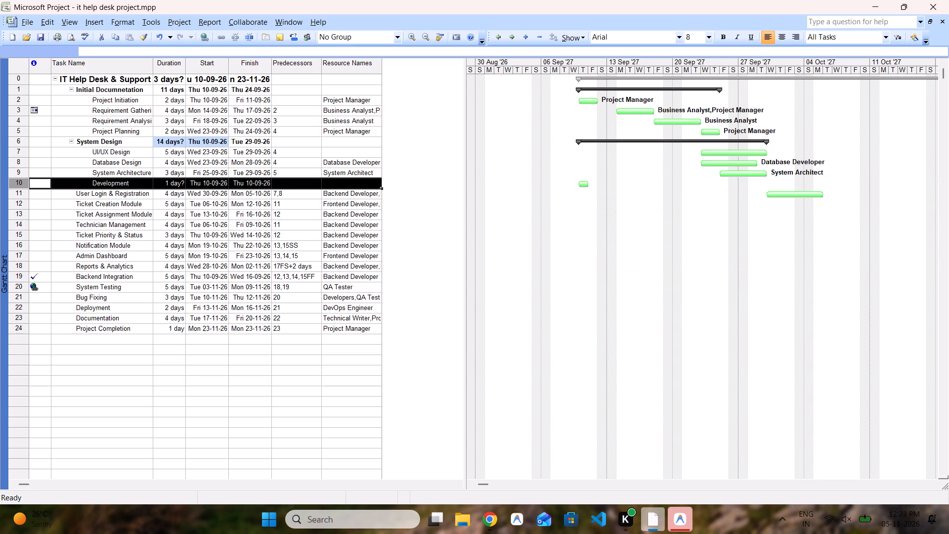
left_click(498, 36)
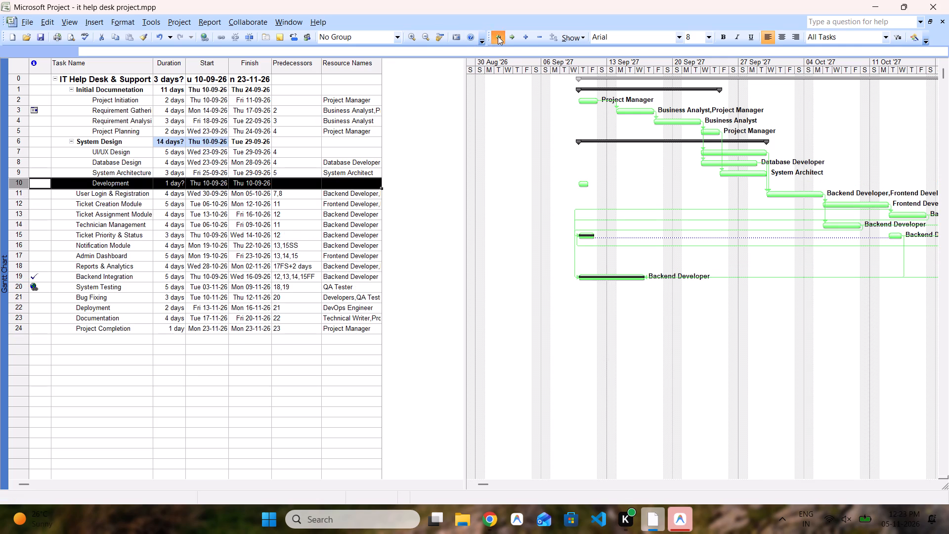
Indent each task from User Login & Registration through Admin Dashboard to make them subtasks of Development.
key("Down")
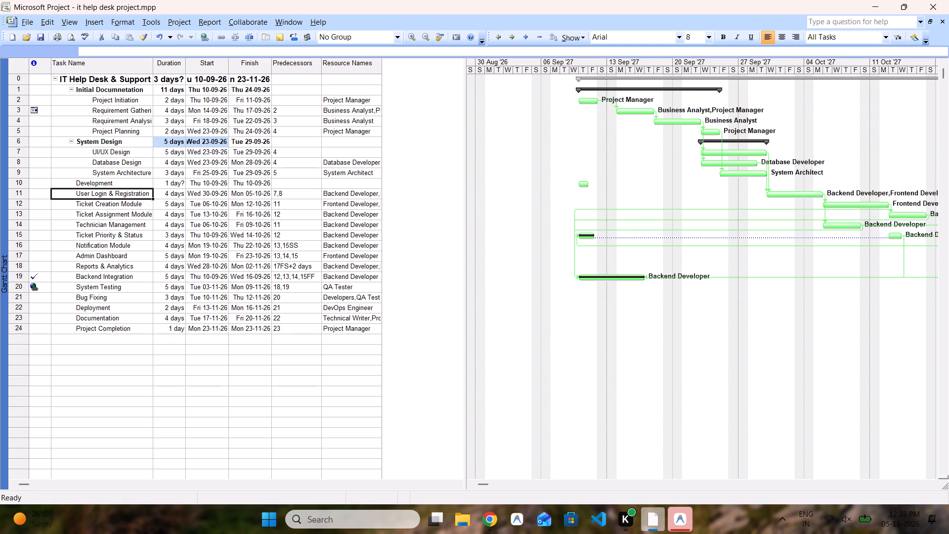
left_click(116, 196)
left_click(513, 37)
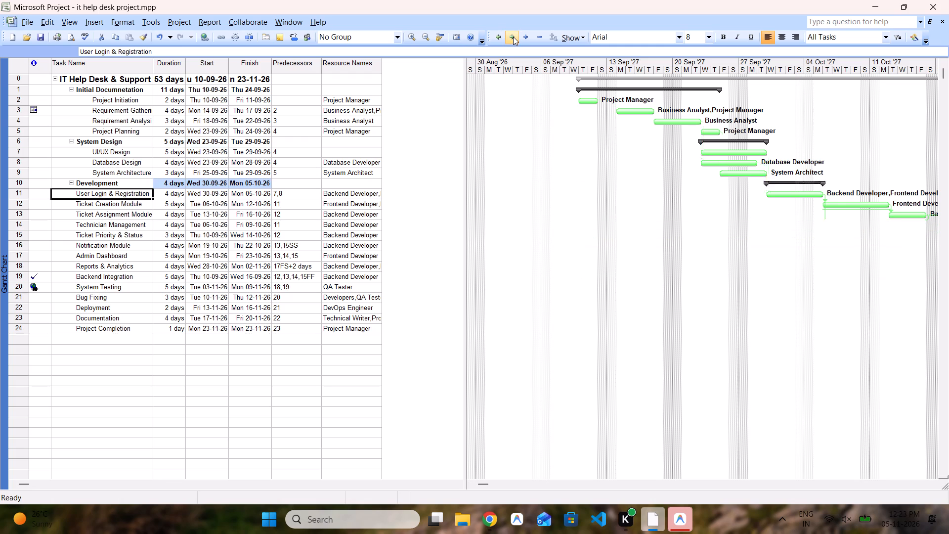
key("Down")
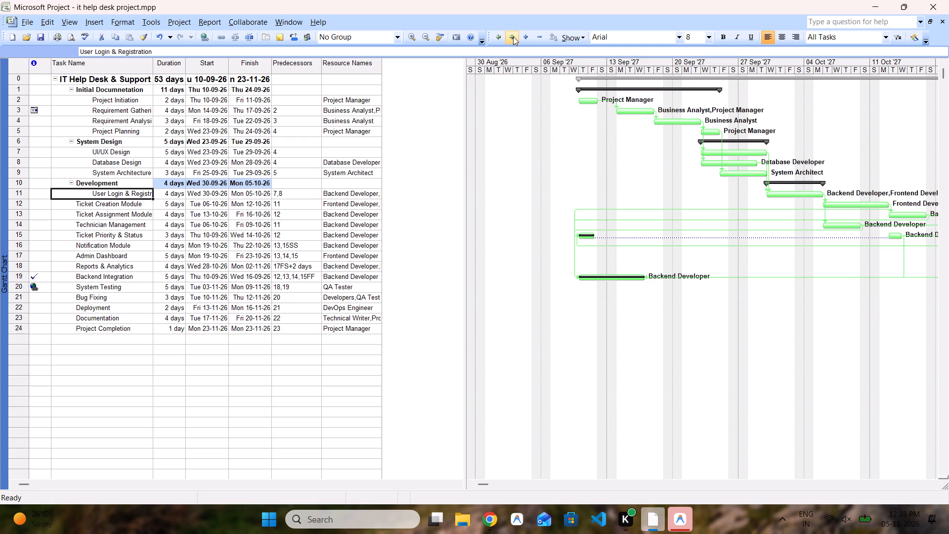
left_click(513, 37)
key("Down")
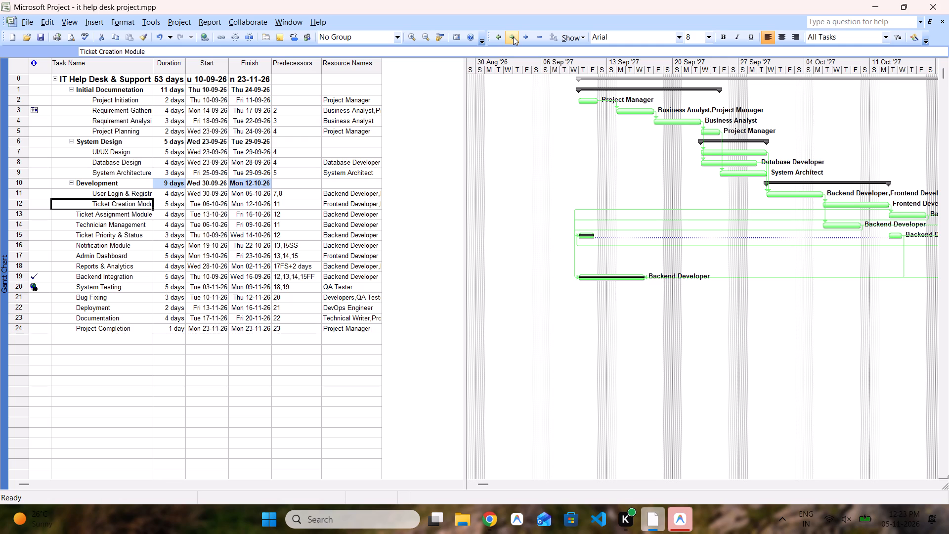
left_click(513, 37)
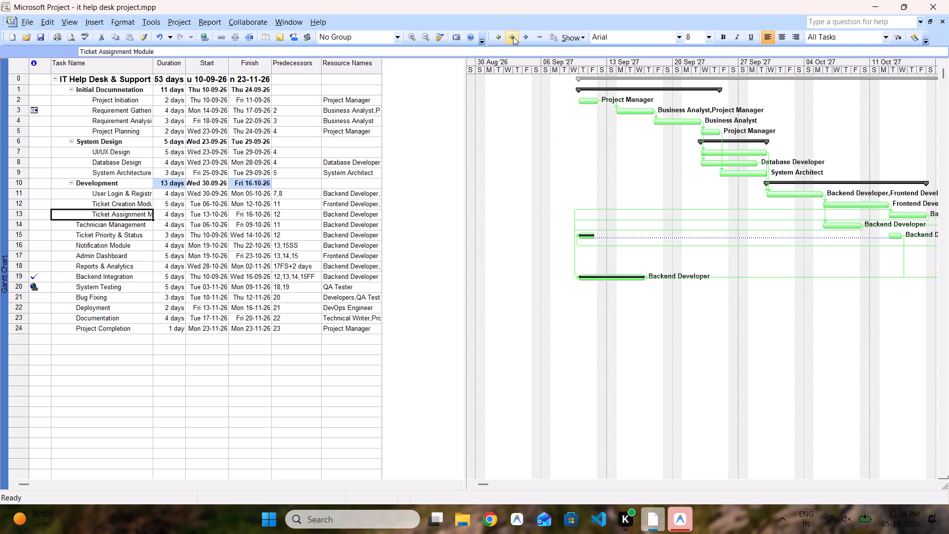
key("Down")
left_click(513, 37)
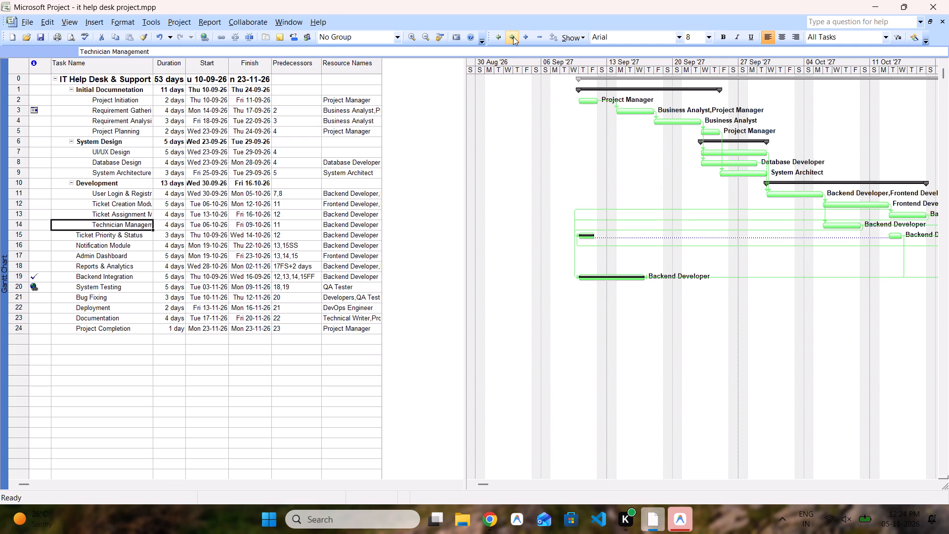
key("Down")
left_click(513, 37)
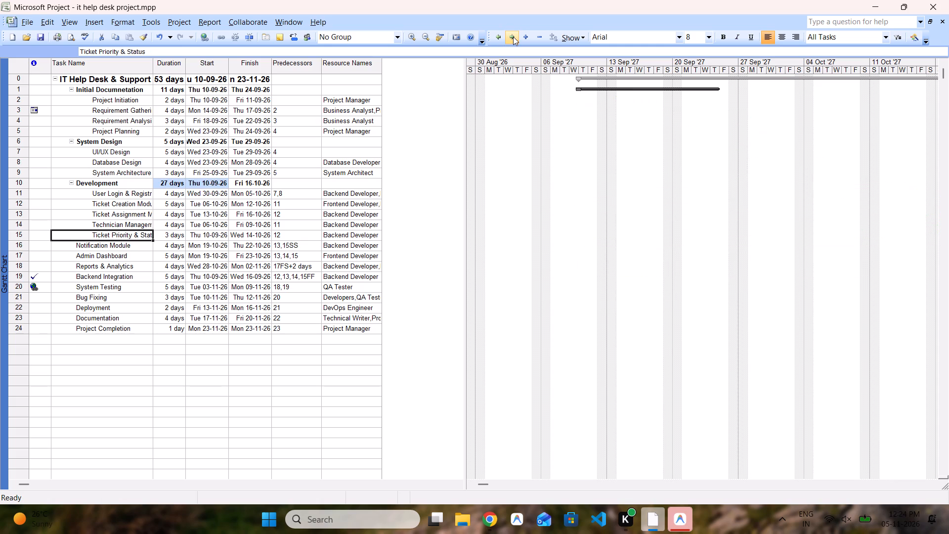
key("Down")
left_click(513, 37)
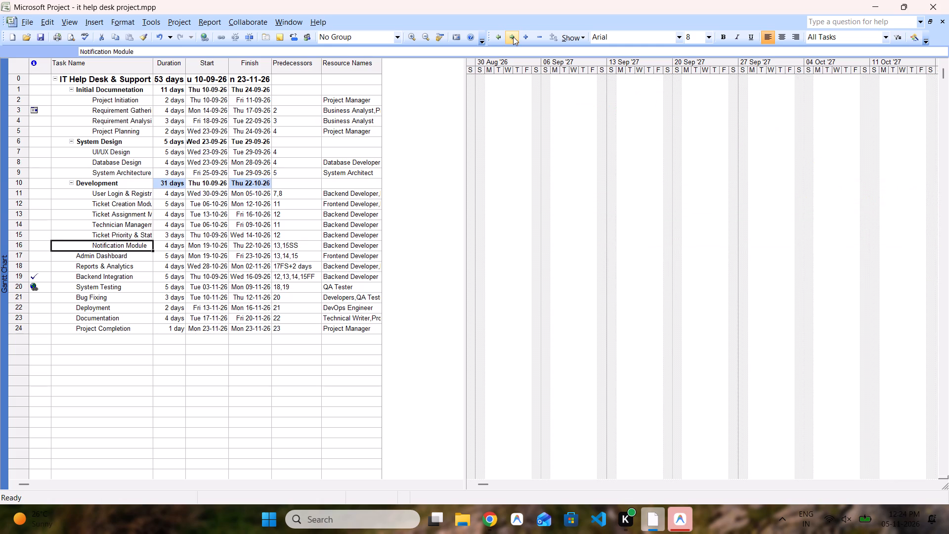
key("Down")
left_click(513, 37)
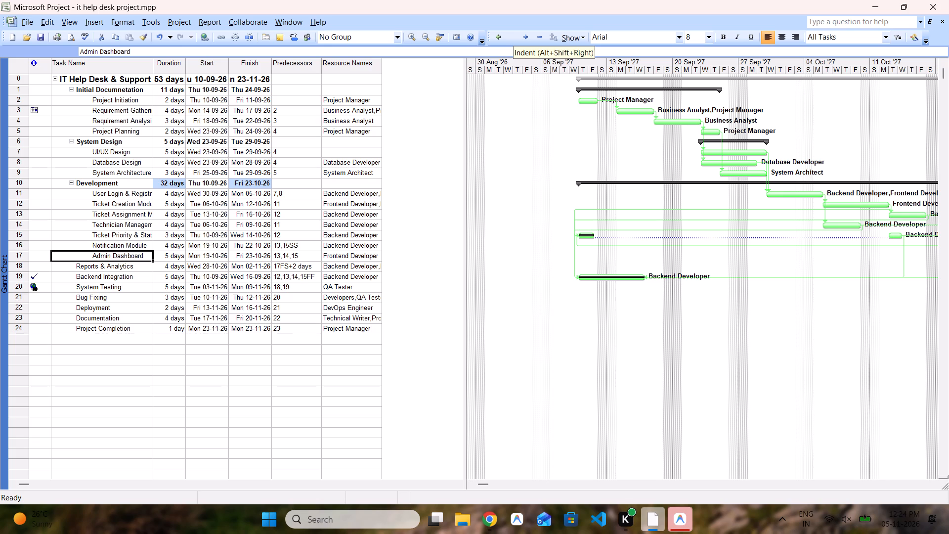
Move the Reports & Analytics task directly below Backend Integration.
left_click(20, 267)
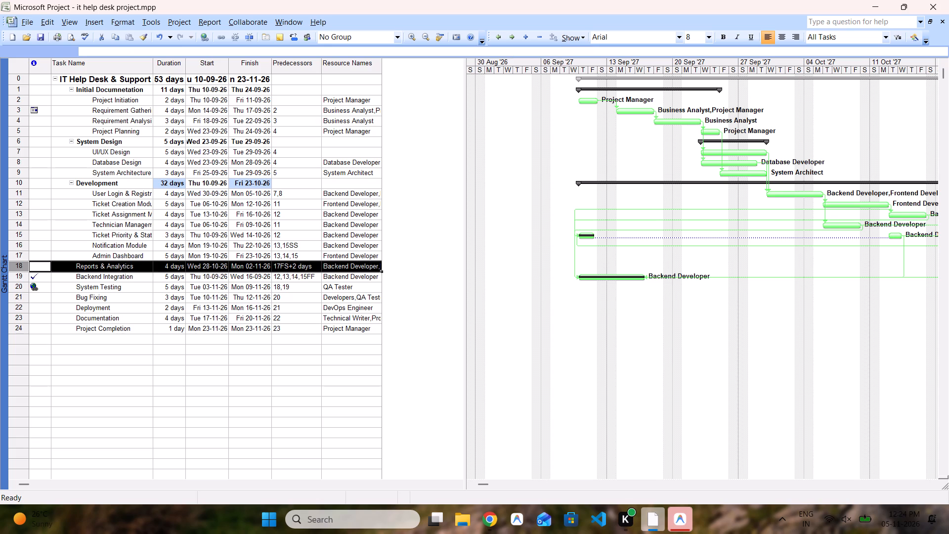
left_click_drag(20, 267, 19, 279)
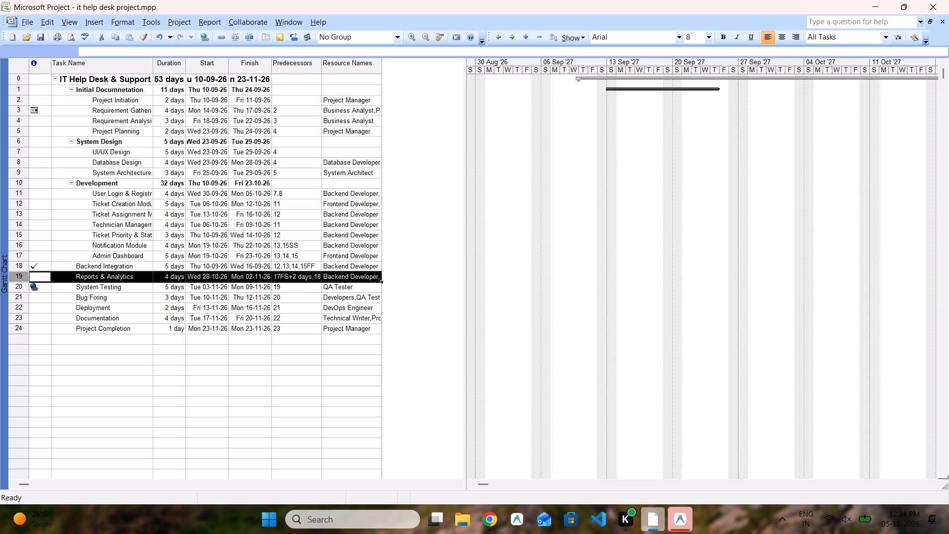
Indent the Backend Integration task to make it a subtask of Development.
left_click(76, 267)
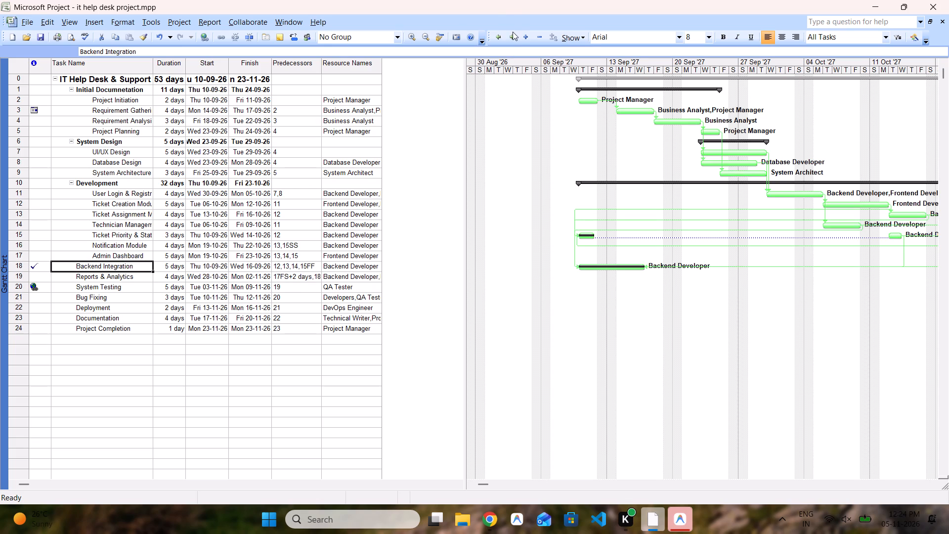
left_click(511, 34)
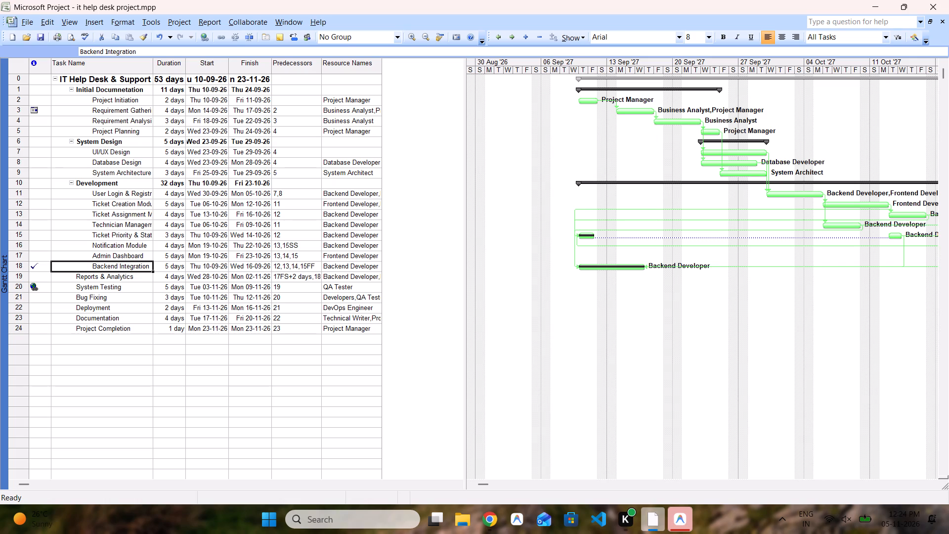
Enter a new task named Final Documentation in an empty row below Project Completion.
left_click(96, 372)
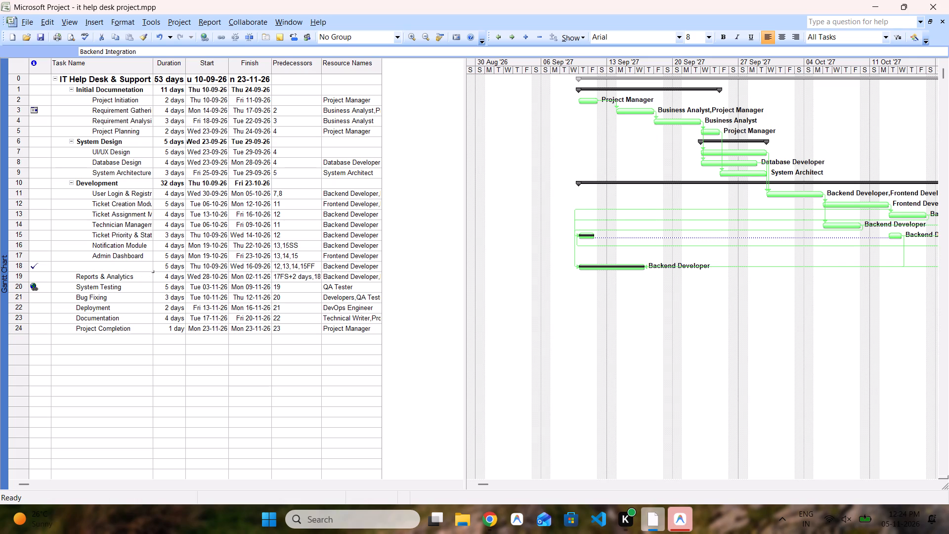
type("Final Docum")
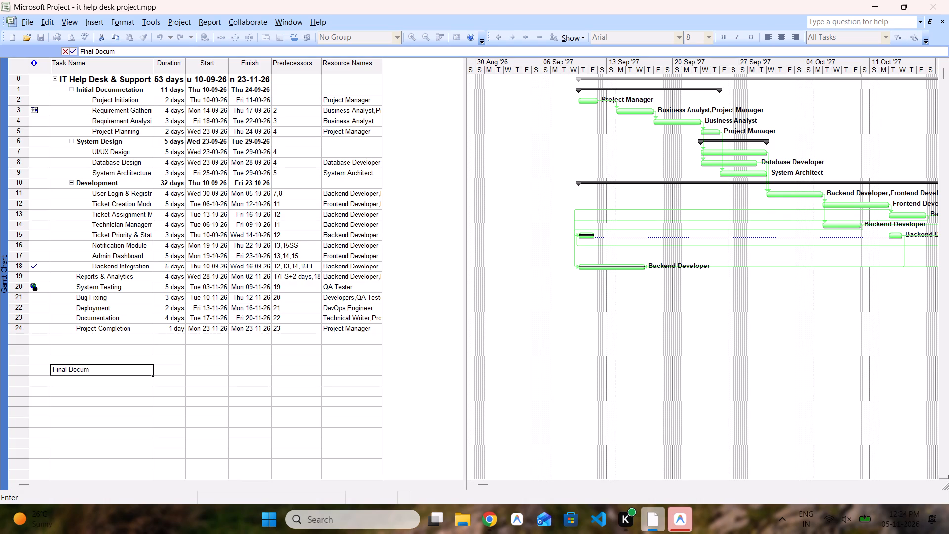
type("entation")
left_click(70, 403)
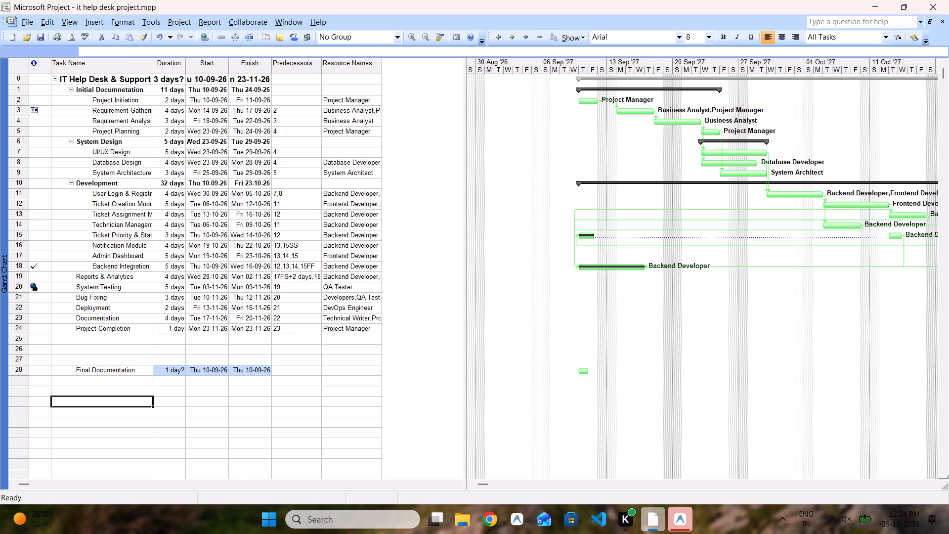
Move the Final Documentation task directly below Backend Integration and outdent it to the same level as Development.
left_click(21, 370)
left_click_drag(21, 370, 22, 313)
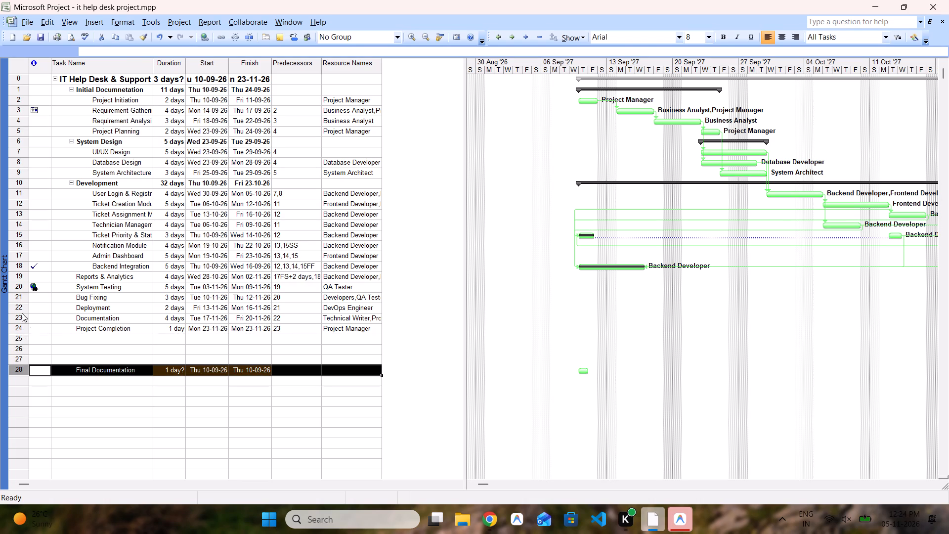
left_click_drag(22, 313, 22, 253)
left_click_drag(22, 253, 22, 263)
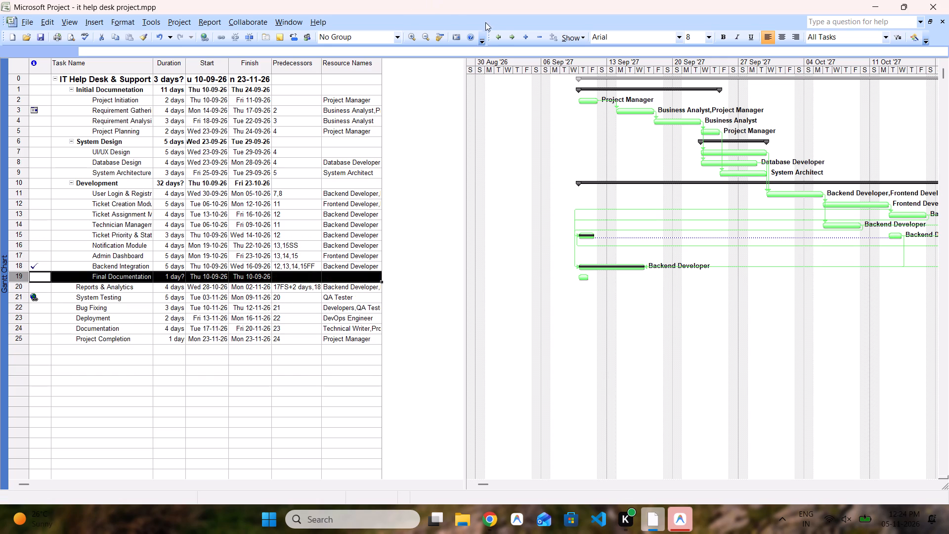
left_click(496, 38)
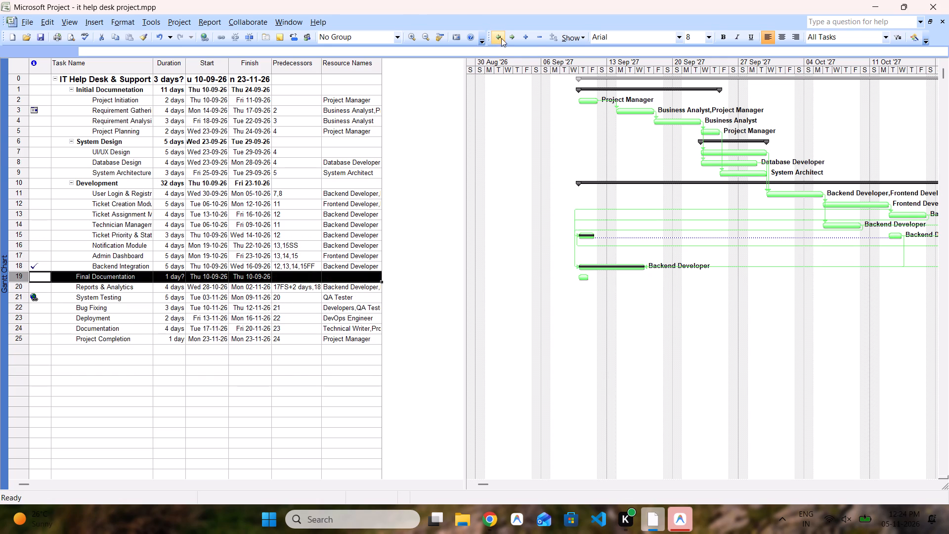
Indent the Reports & Analytics task to make it a subtask of Final Documentation.
left_click(128, 289)
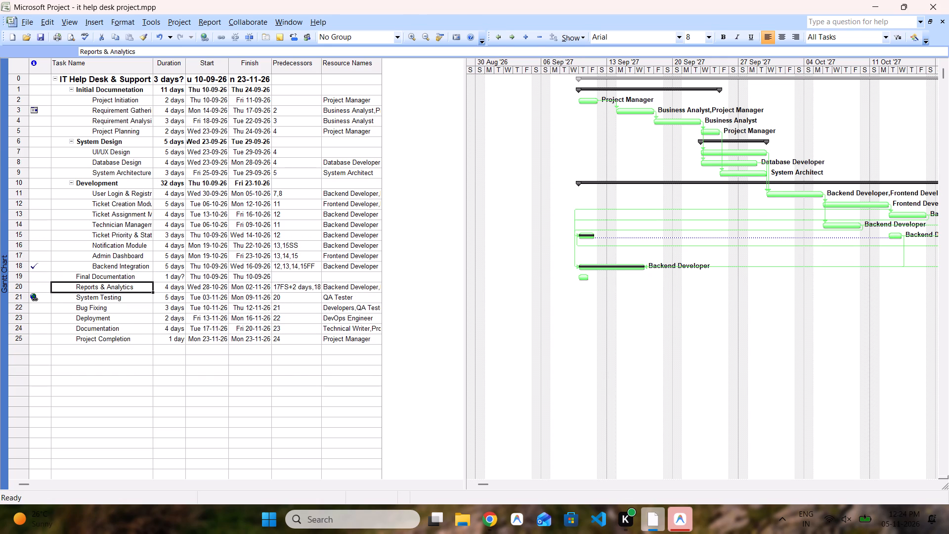
left_click(511, 38)
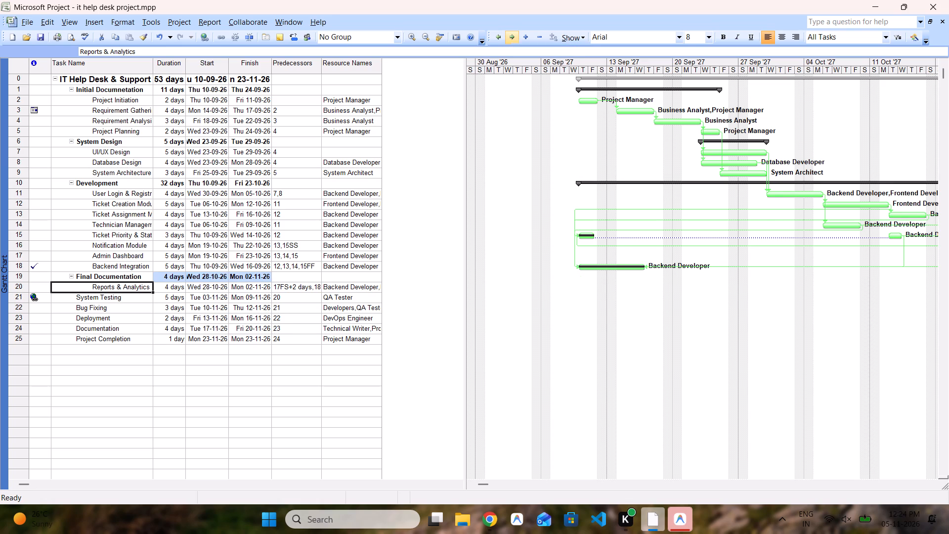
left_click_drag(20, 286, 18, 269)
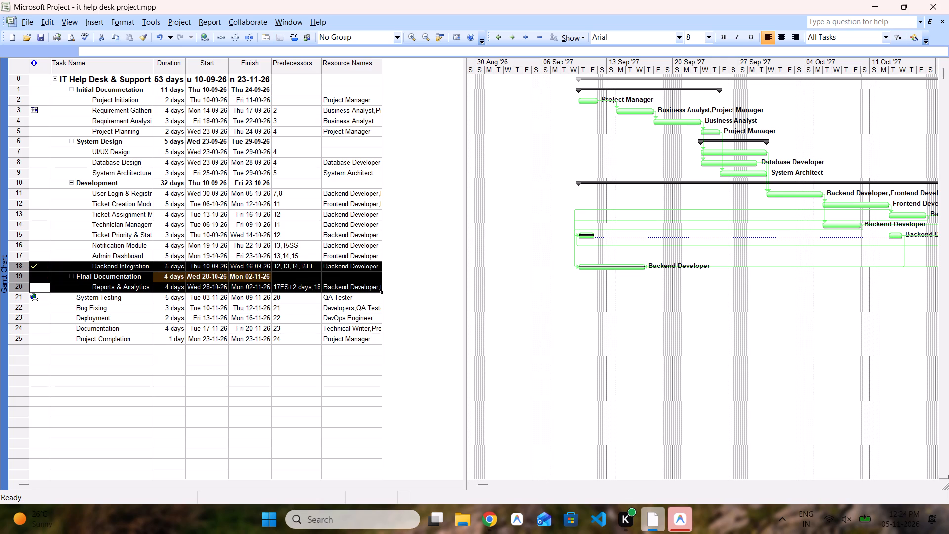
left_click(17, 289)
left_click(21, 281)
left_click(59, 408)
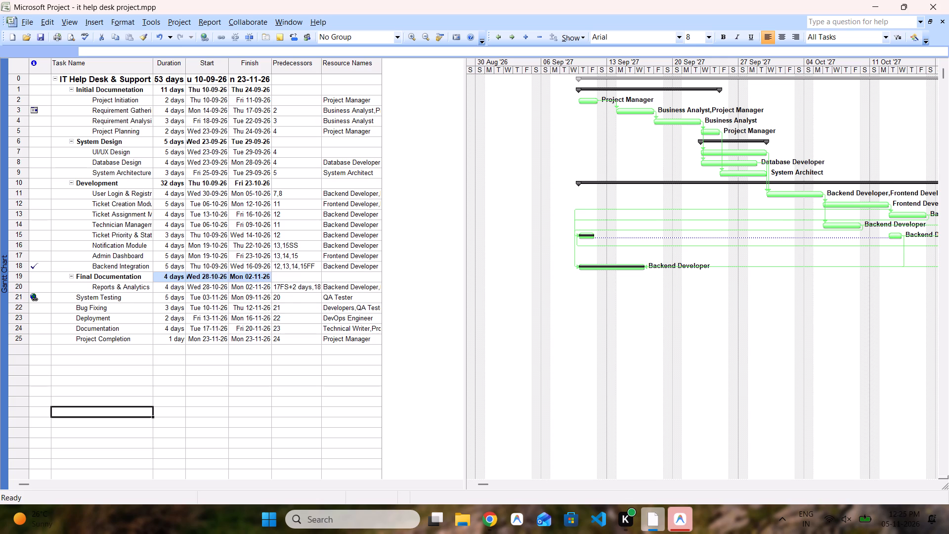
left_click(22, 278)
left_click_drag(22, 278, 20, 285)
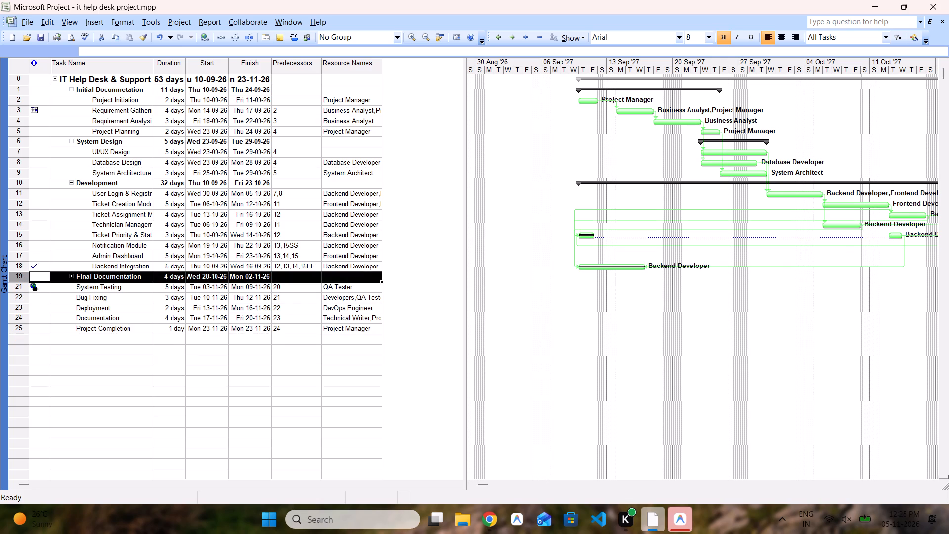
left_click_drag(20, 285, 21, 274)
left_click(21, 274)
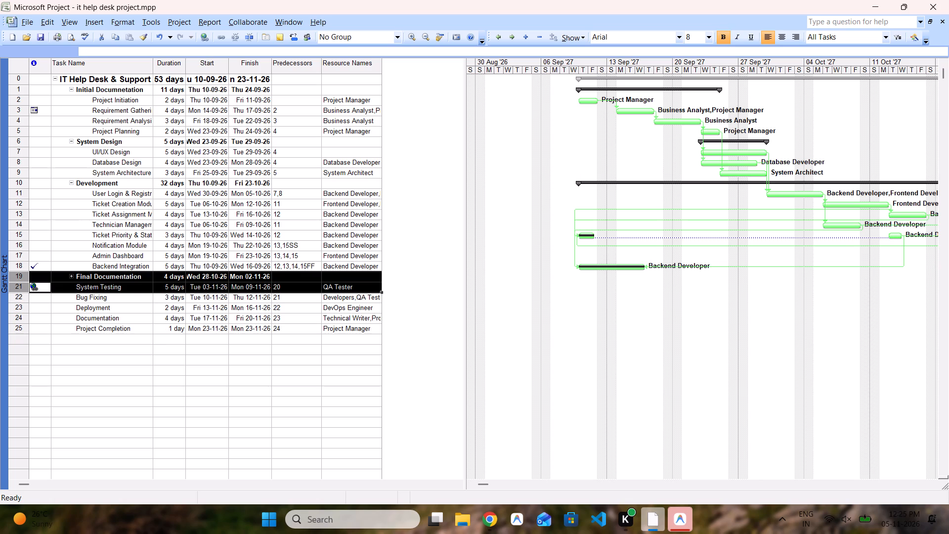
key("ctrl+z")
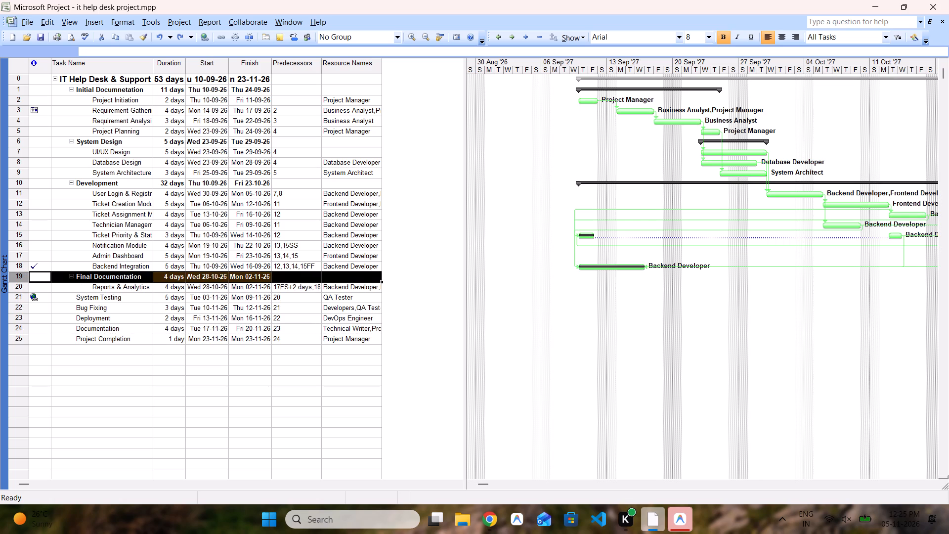
Move the Final Documentation summary task together with its Reports & Analytics subtask to between Documentation and Project Completion.
left_click(21, 280)
left_click_drag(19, 278, 21, 288)
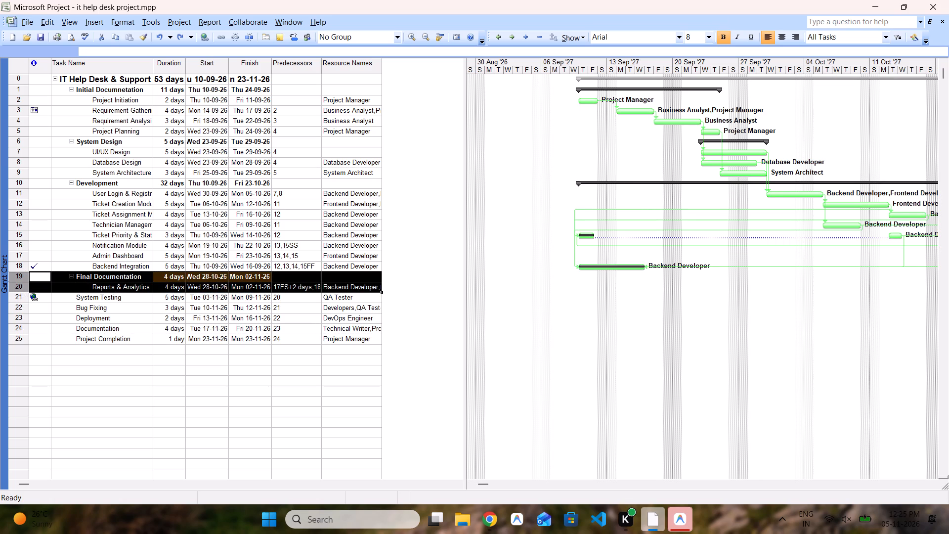
left_click(20, 283)
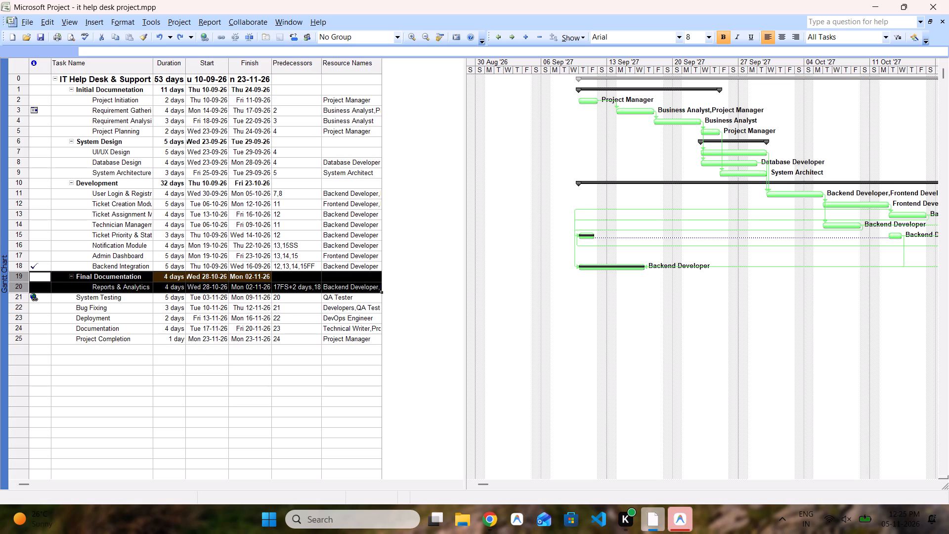
left_click_drag(19, 275, 28, 331)
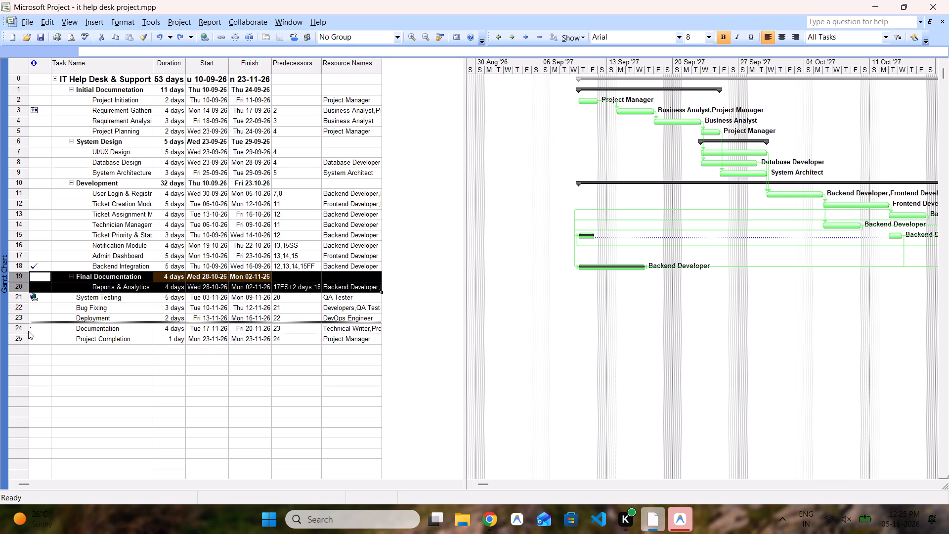
left_click_drag(28, 331, 28, 334)
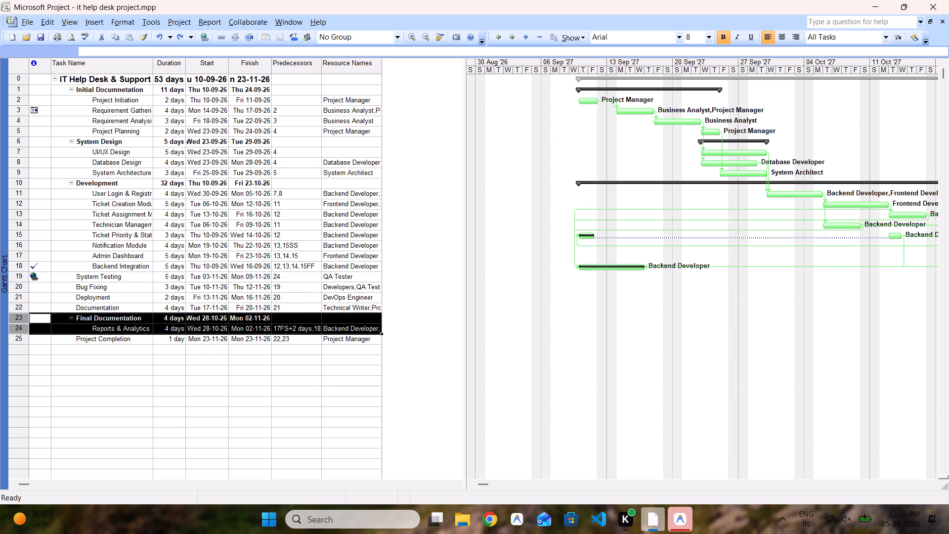
Enter a new task named Testing in an empty row below Project Completion.
left_click(102, 372)
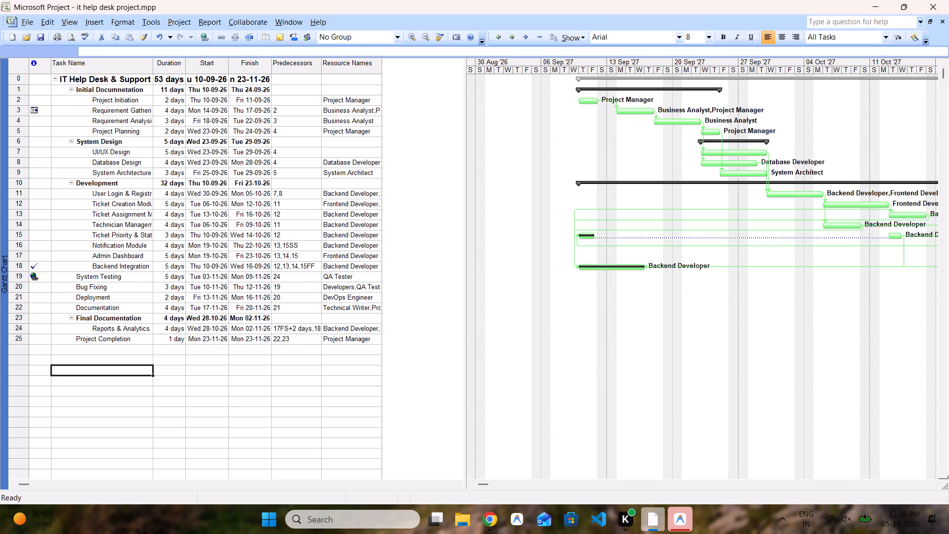
type("Testing")
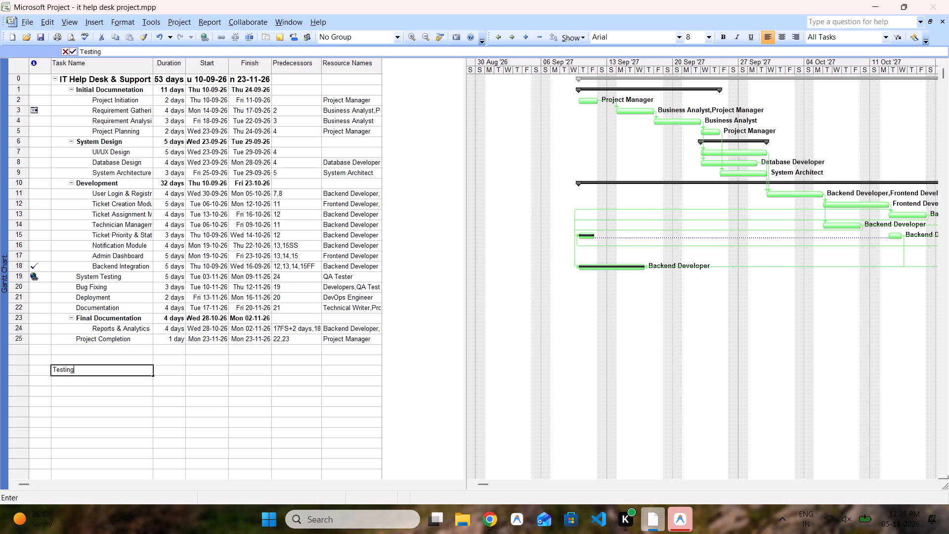
key("Left")
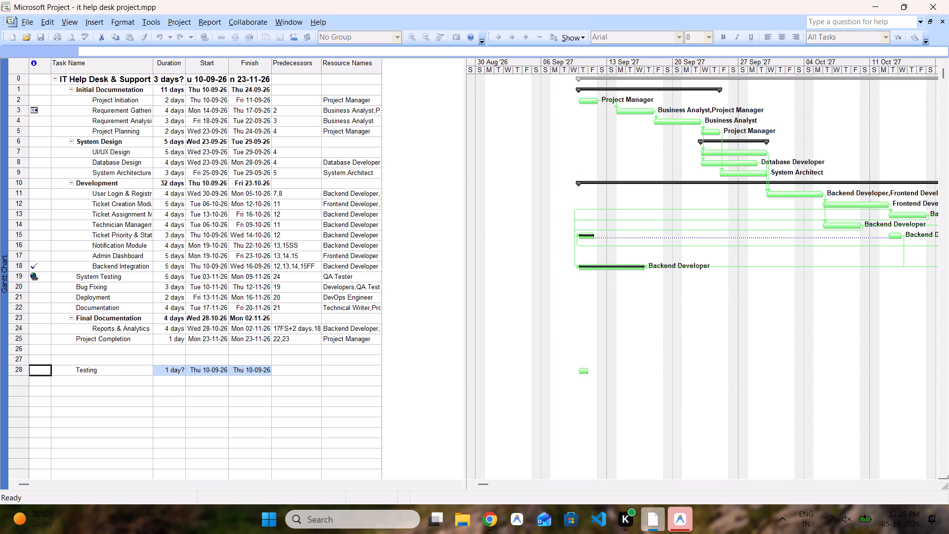
Move the Testing task directly below Backend Integration and outdent it to the same level as Development.
left_click(20, 371)
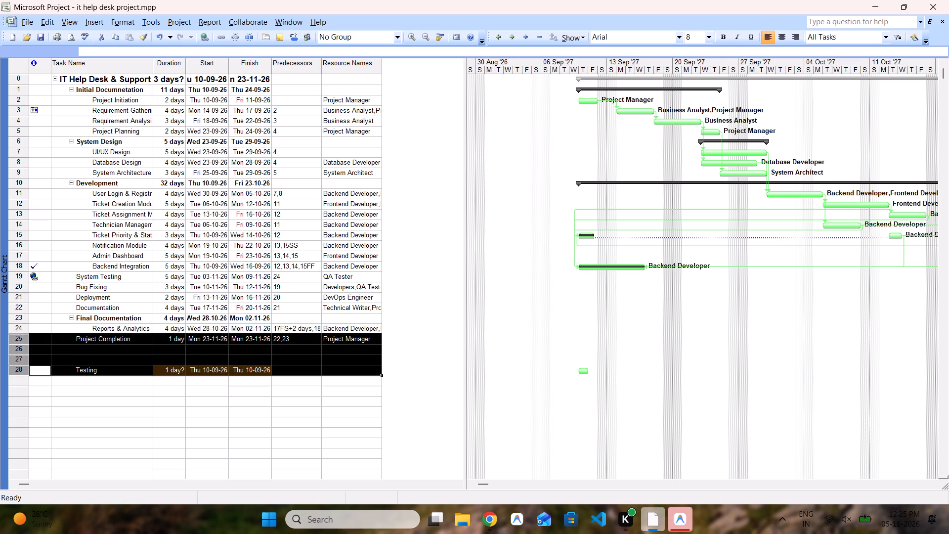
left_click(21, 383)
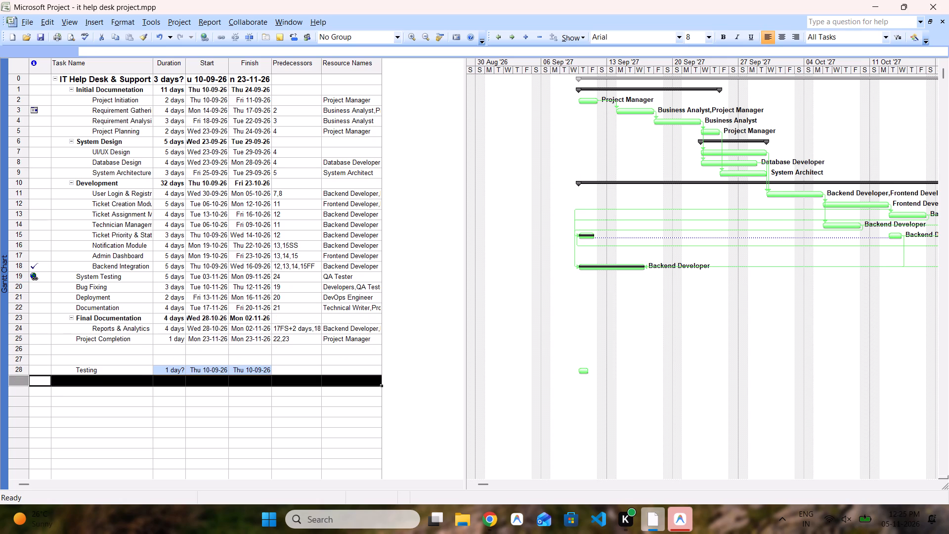
left_click(18, 368)
left_click_drag(20, 371, 16, 274)
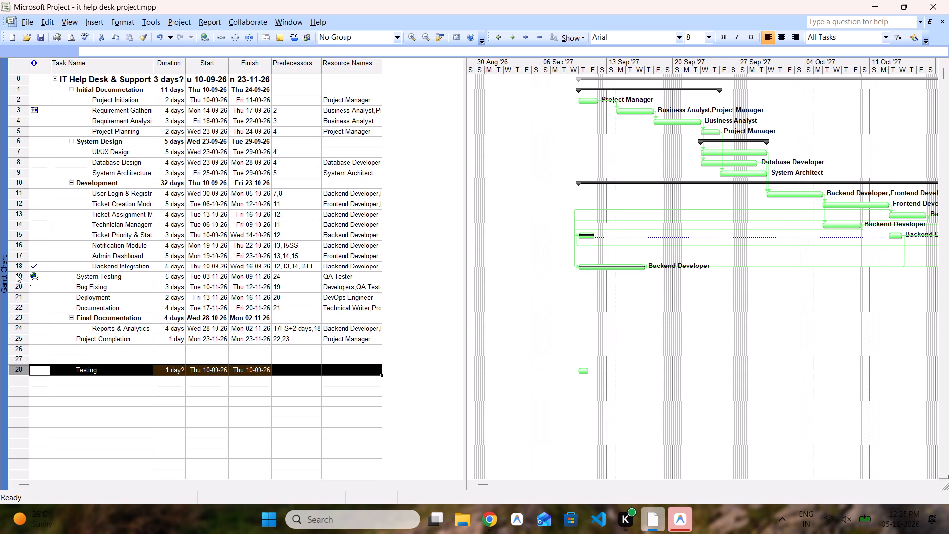
left_click_drag(16, 274, 15, 273)
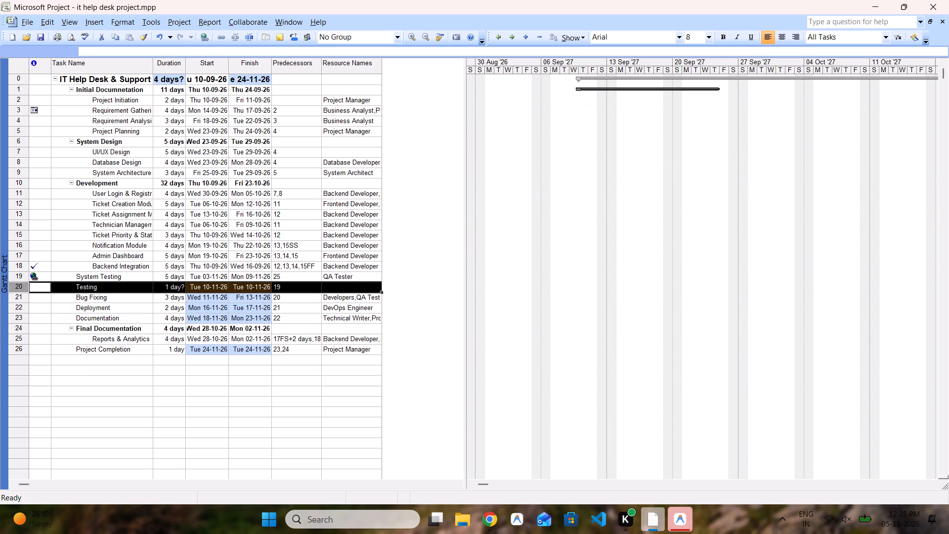
left_click_drag(16, 286, 15, 270)
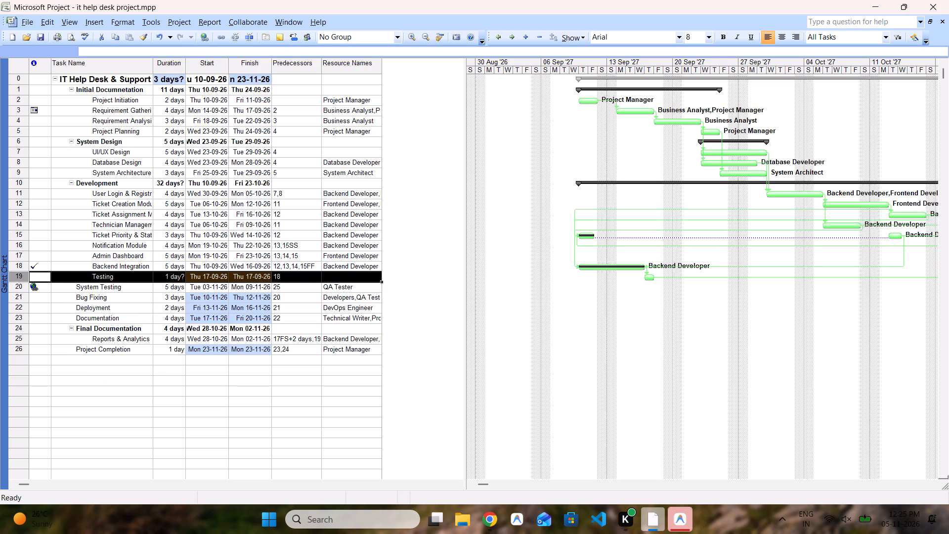
left_click(491, 38)
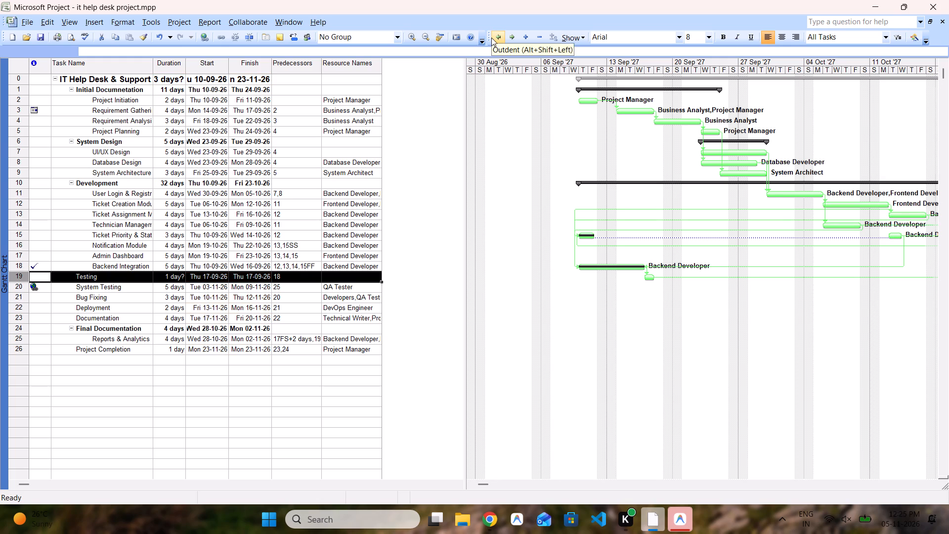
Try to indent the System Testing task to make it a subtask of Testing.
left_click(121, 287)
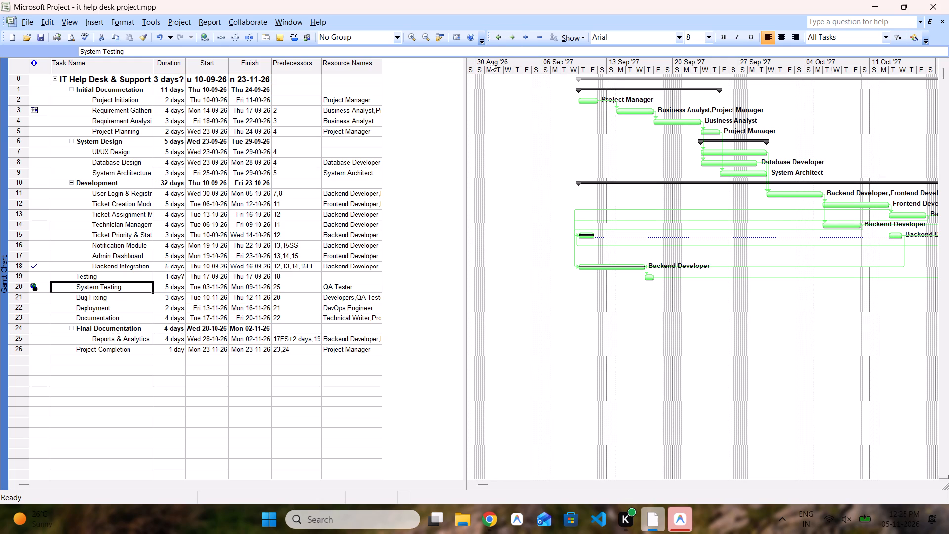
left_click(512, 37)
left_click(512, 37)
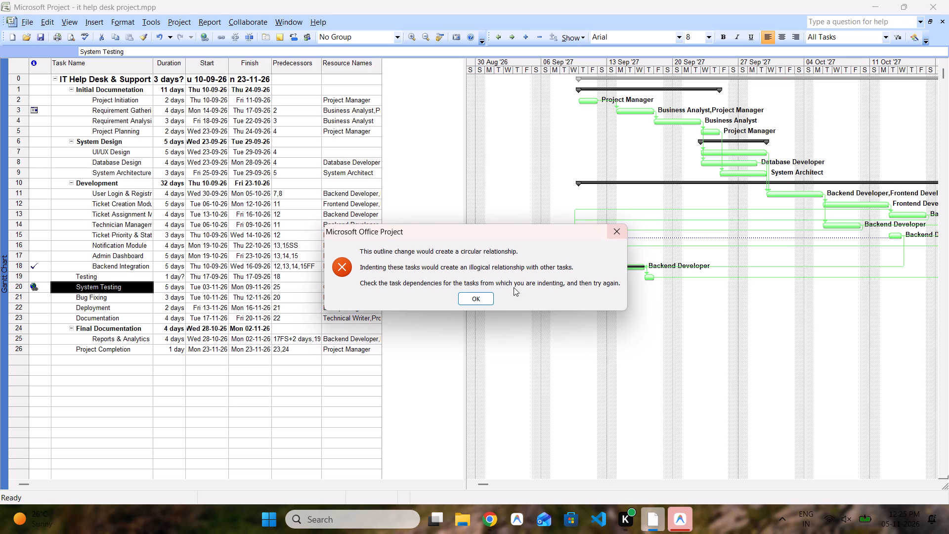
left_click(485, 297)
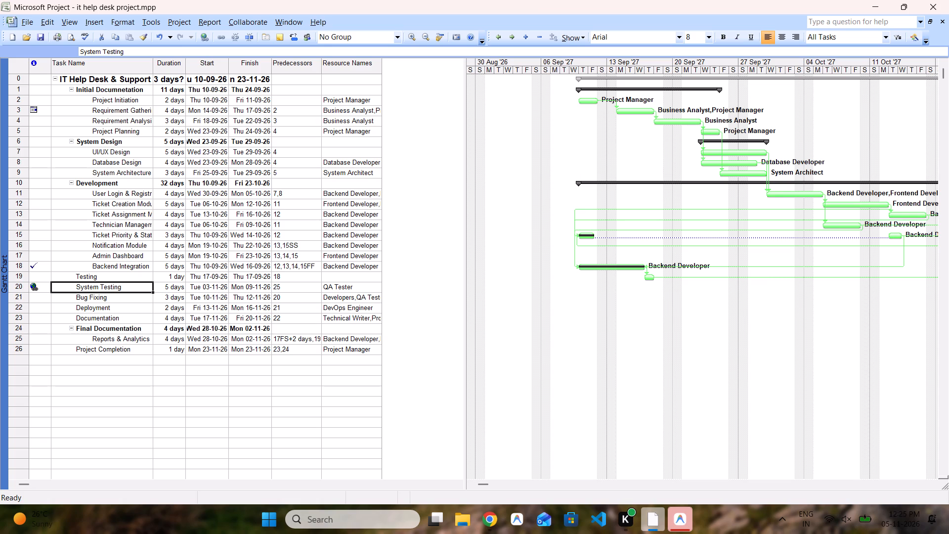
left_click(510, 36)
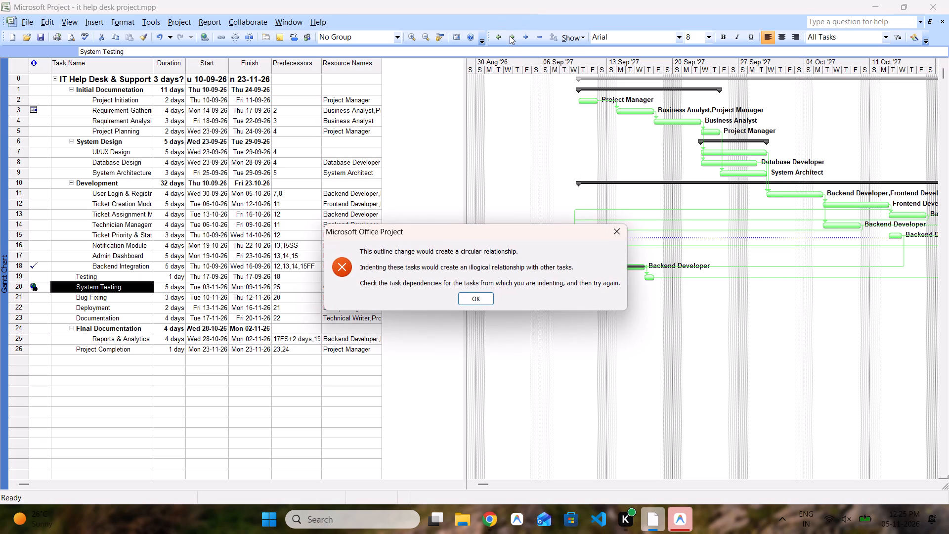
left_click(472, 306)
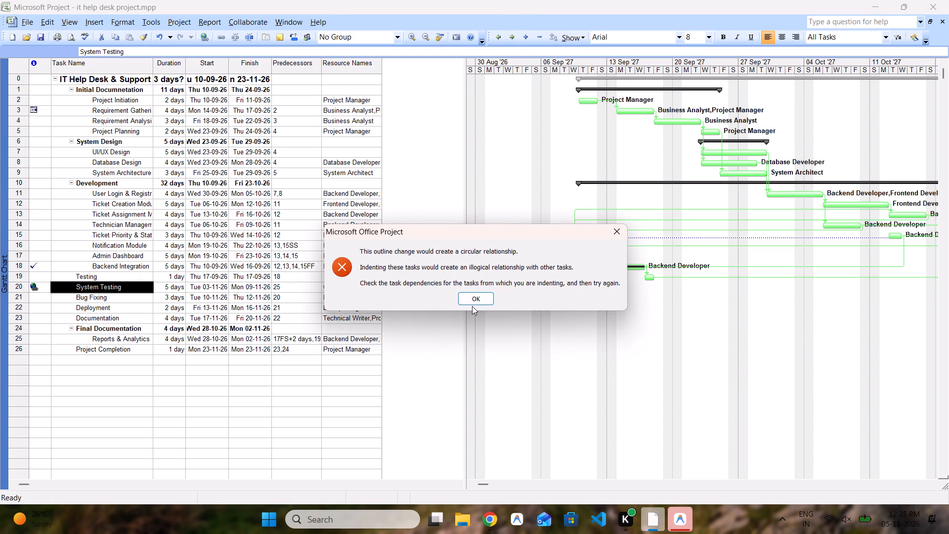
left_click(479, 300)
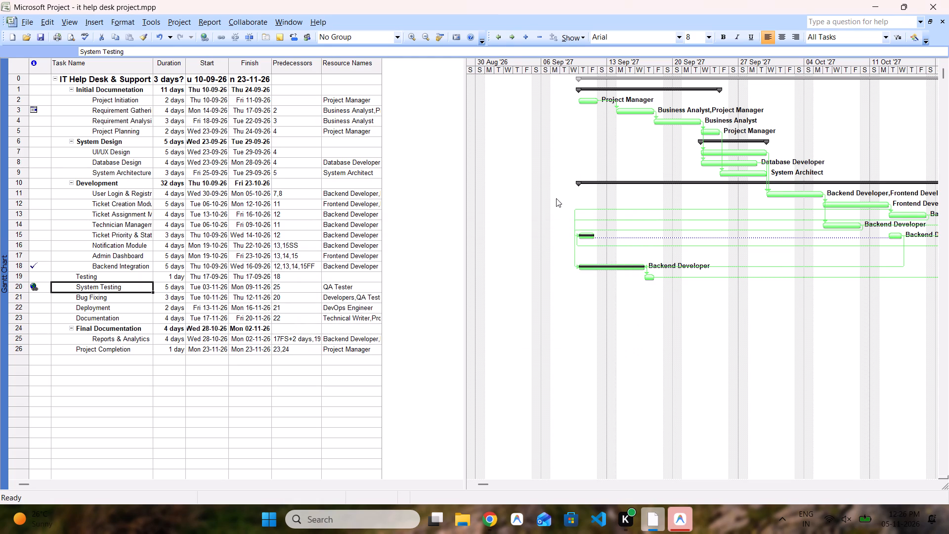
Set the start date of the Ticket Priority task under Development to 30 September 2026.
left_click(593, 181)
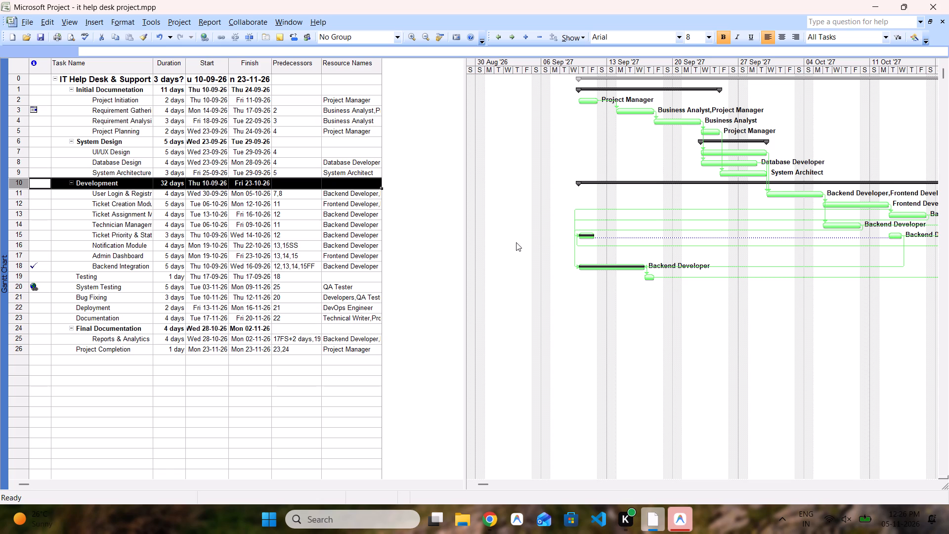
left_click(591, 237)
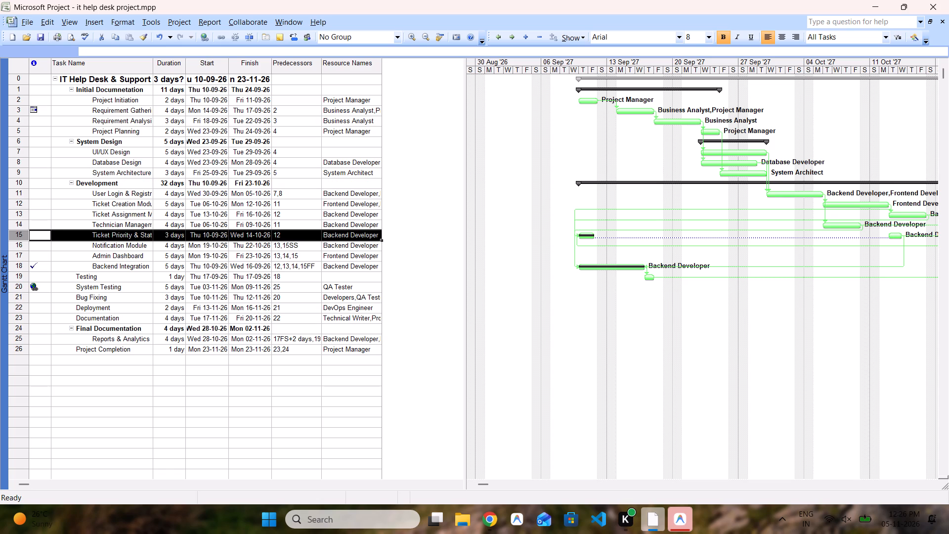
left_click(212, 240)
left_click(225, 238)
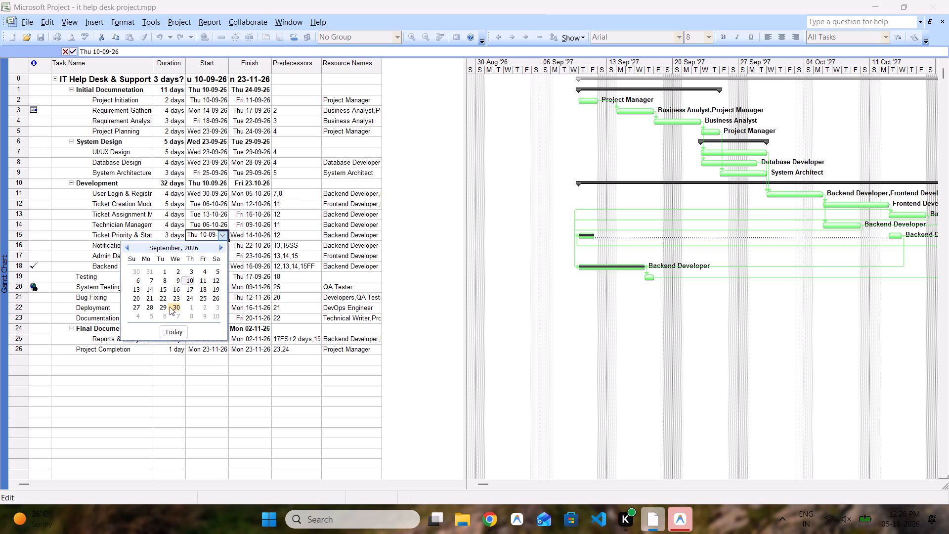
left_click(177, 305)
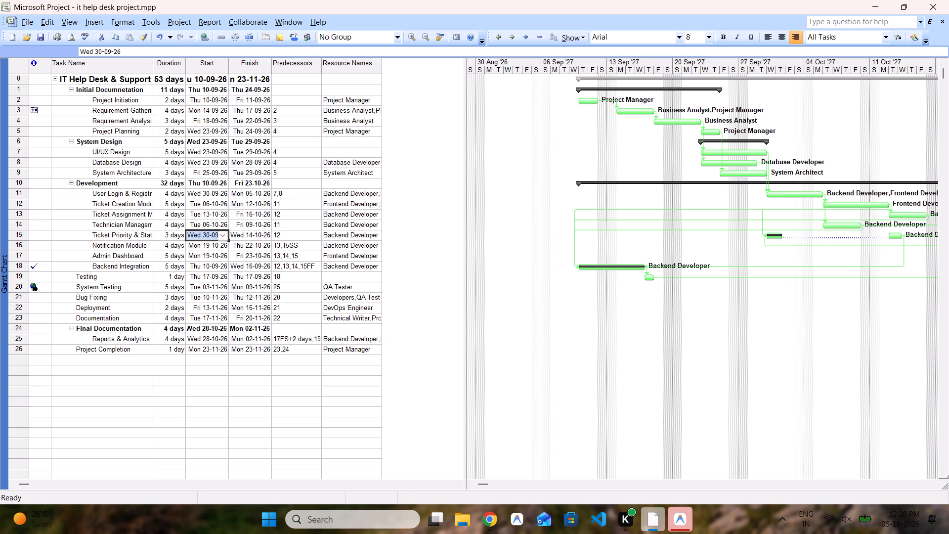
Set the start date of the Backend Integration task to 30 September 2026.
left_click(604, 264)
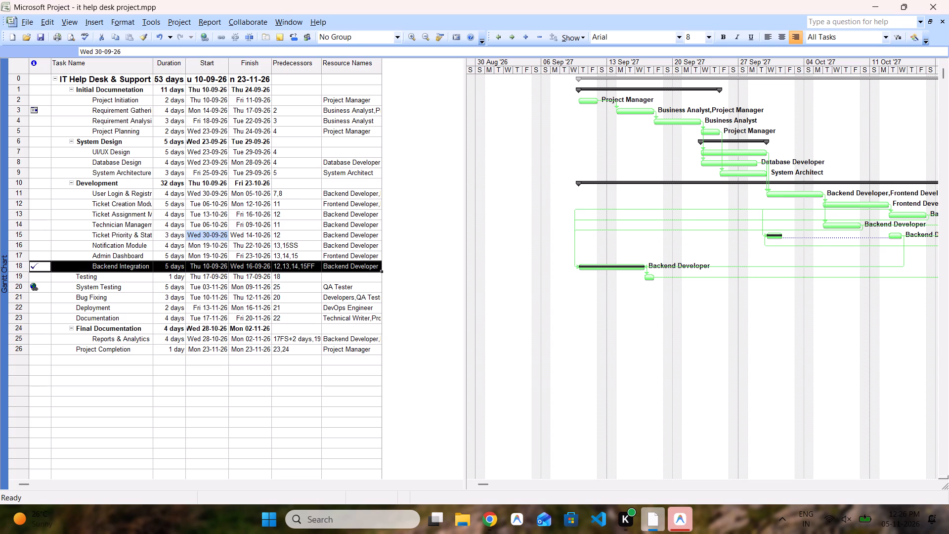
left_click(221, 269)
left_click(226, 268)
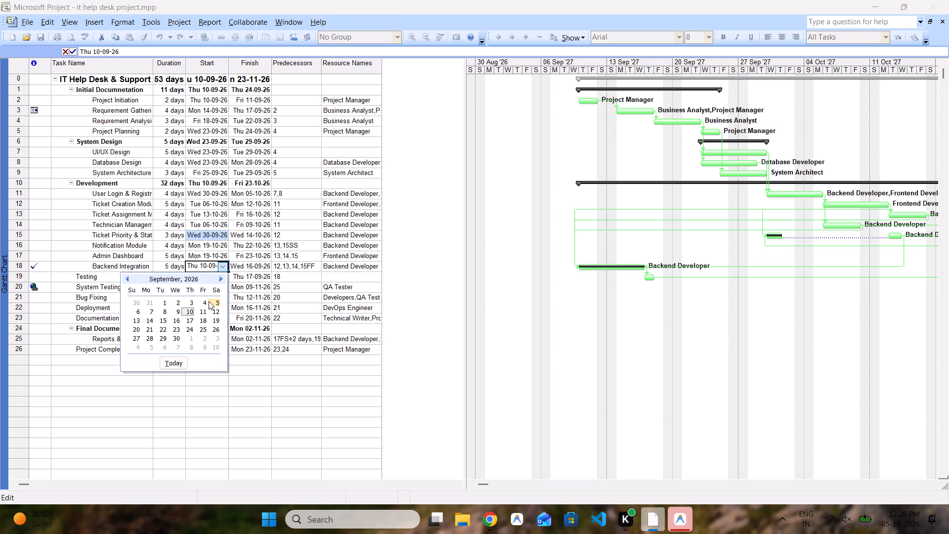
left_click(172, 340)
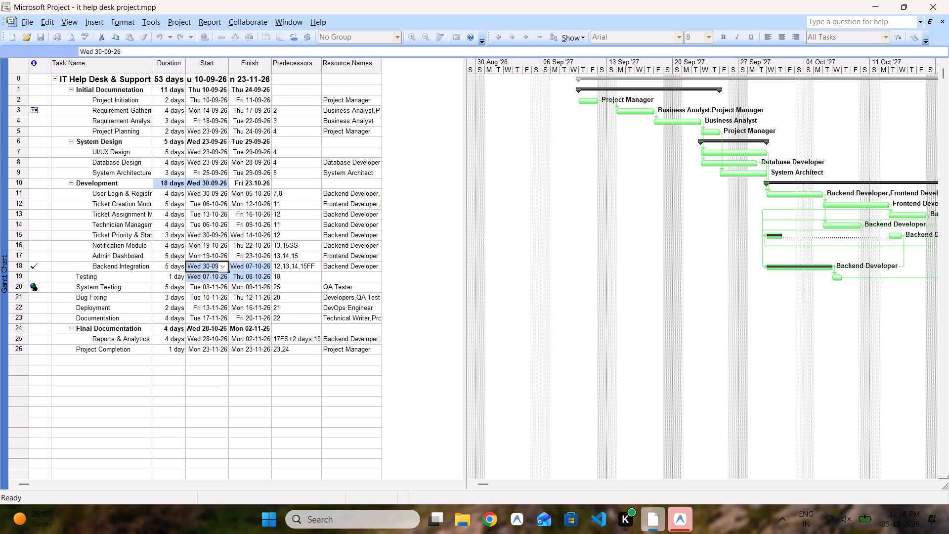
left_click(241, 385)
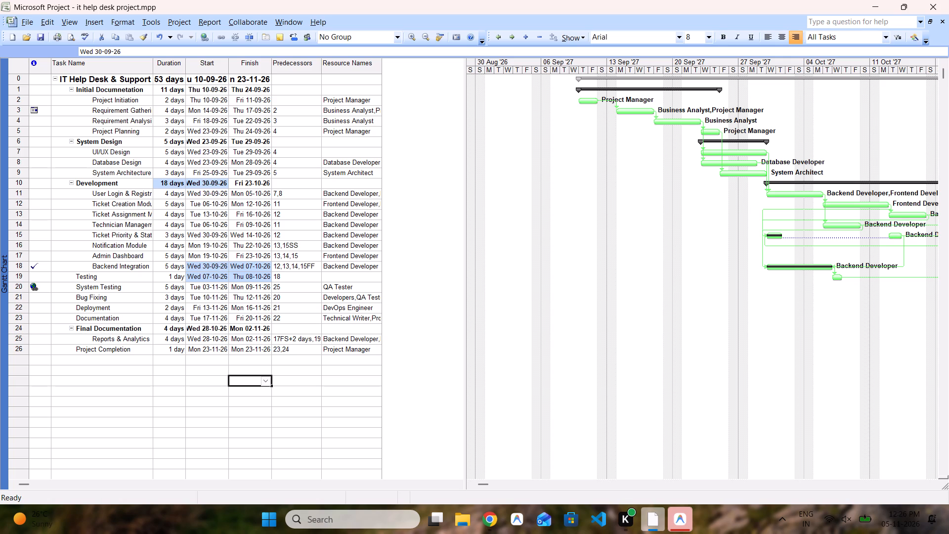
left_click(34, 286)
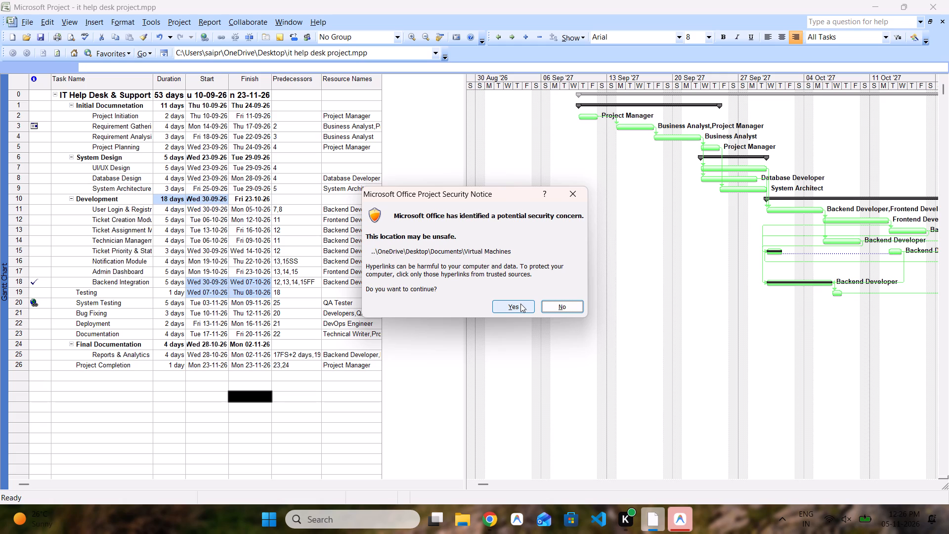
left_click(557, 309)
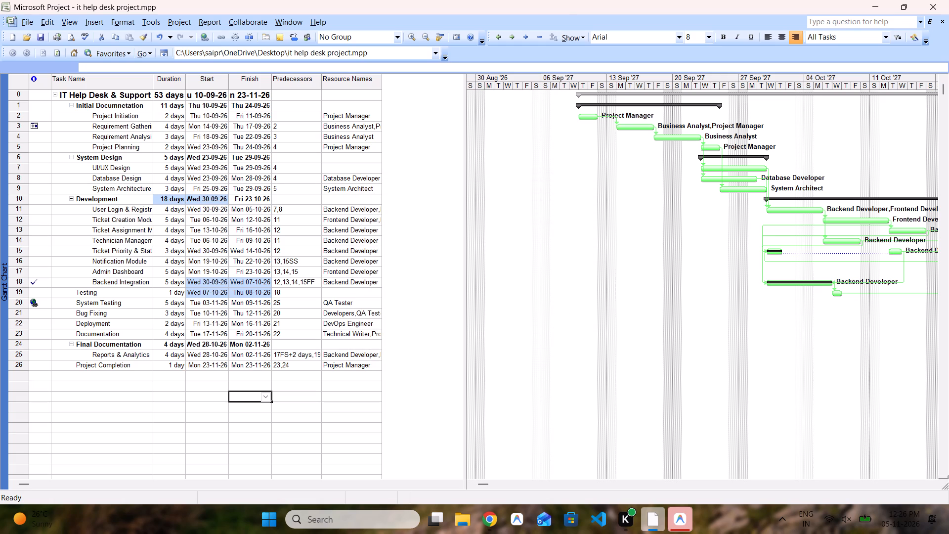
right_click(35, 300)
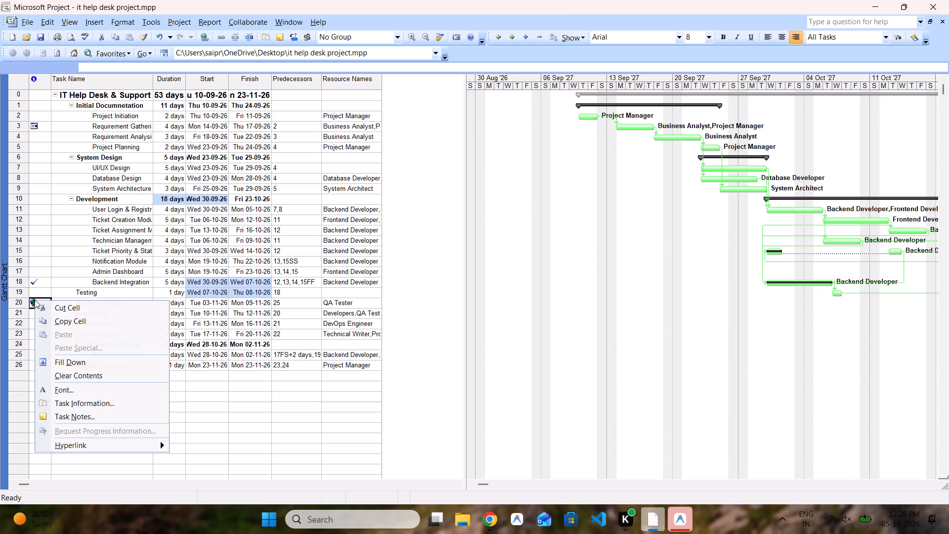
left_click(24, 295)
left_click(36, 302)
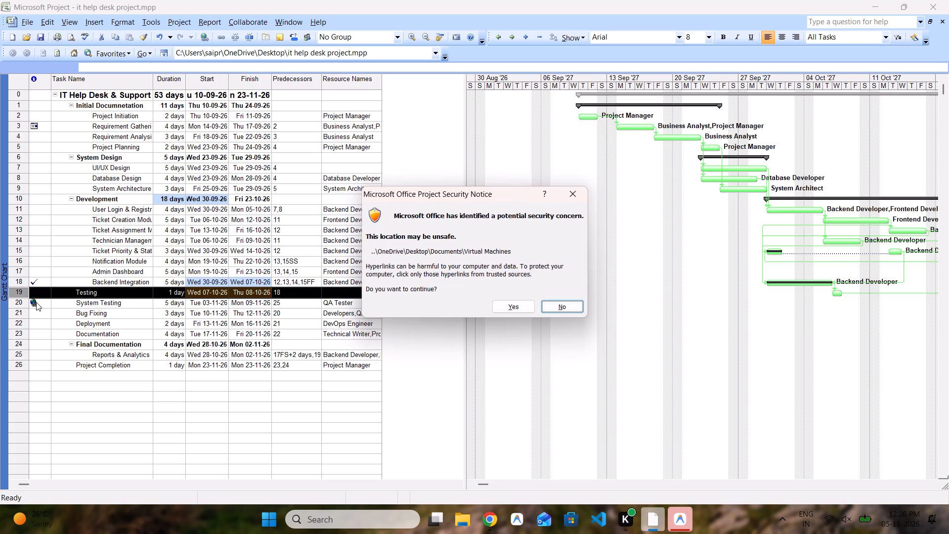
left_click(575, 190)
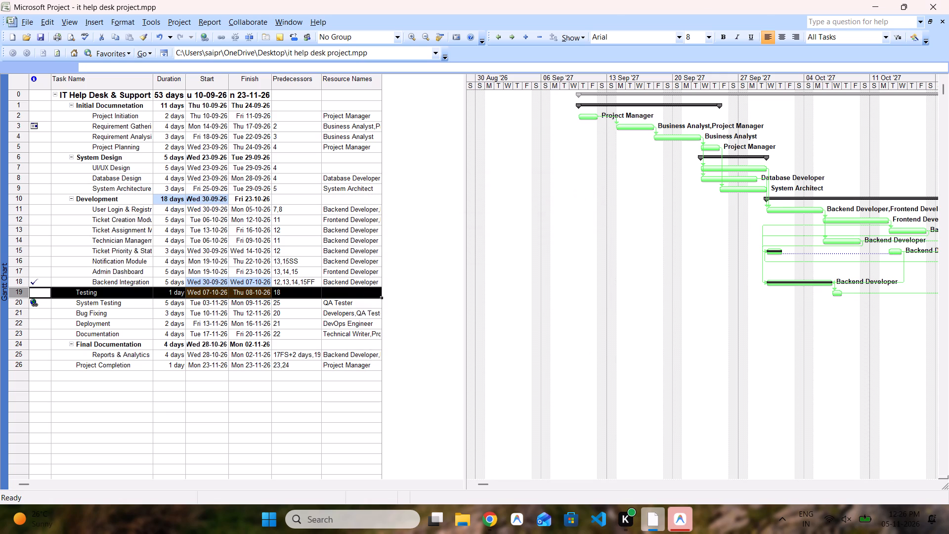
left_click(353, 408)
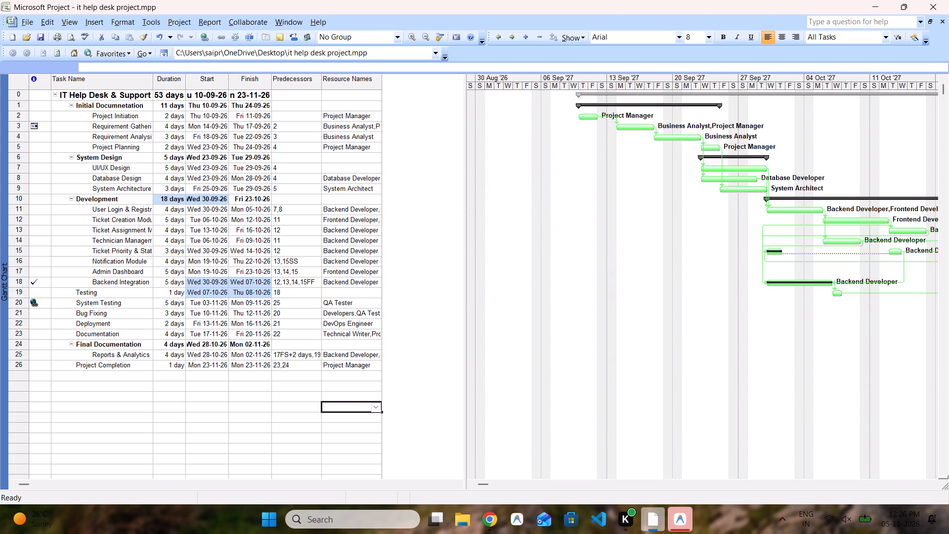
Remove the hyperlink attached to the System Testing task.
right_click(32, 305)
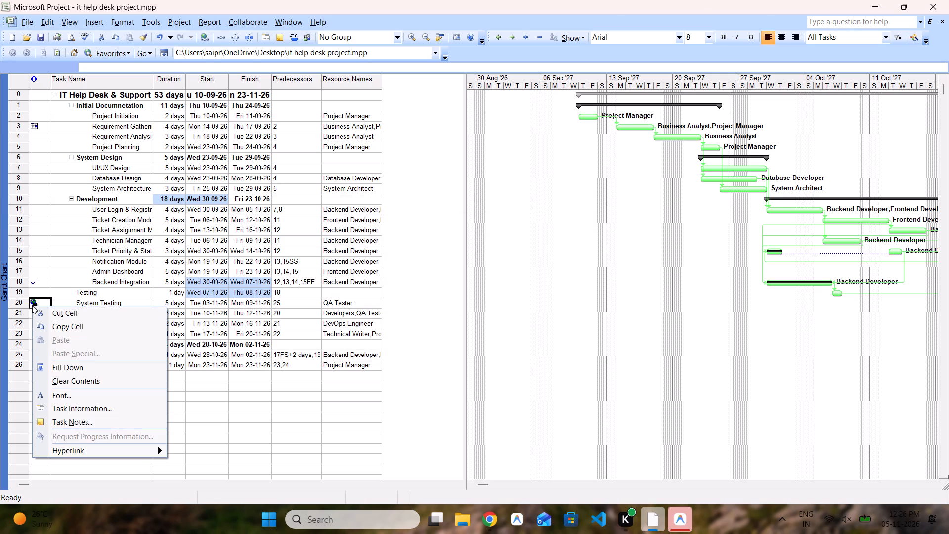
left_click(77, 450)
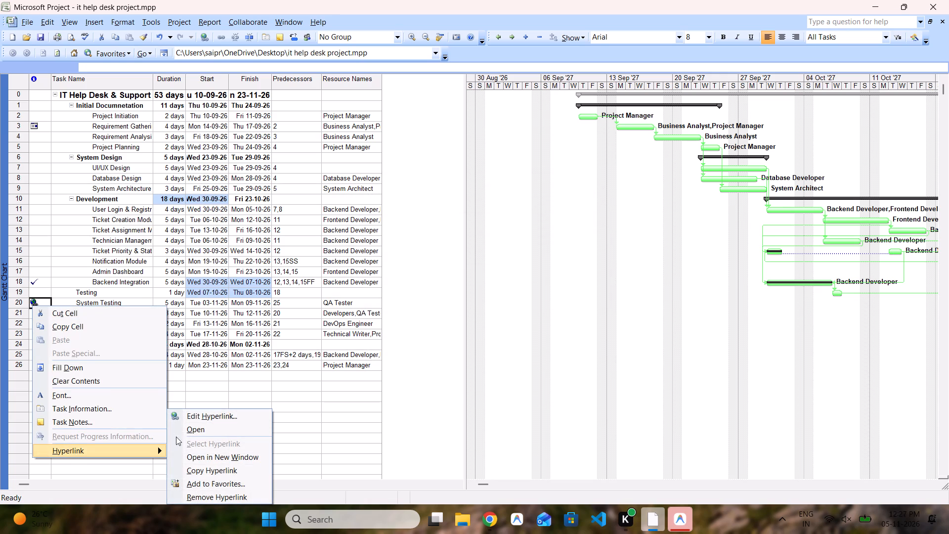
scroll(230, 438, "down", 1)
left_click(239, 496)
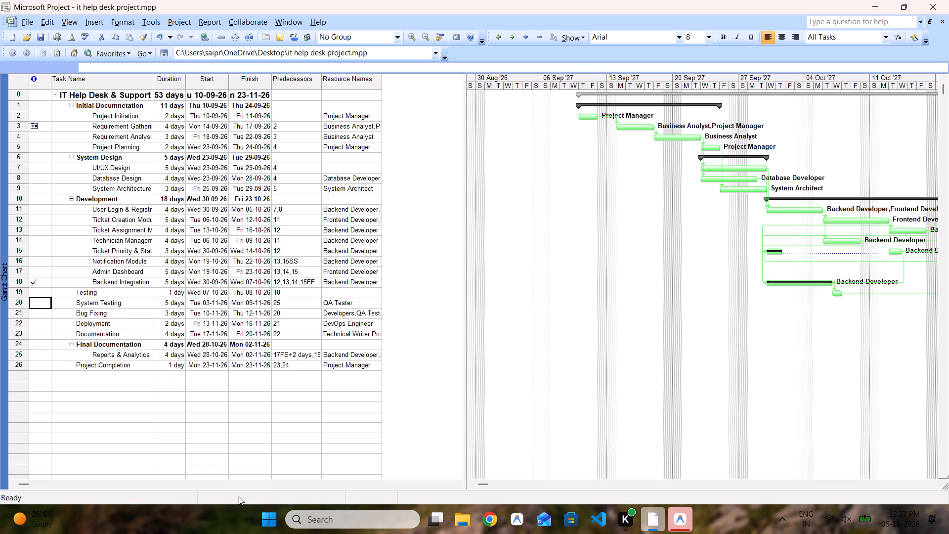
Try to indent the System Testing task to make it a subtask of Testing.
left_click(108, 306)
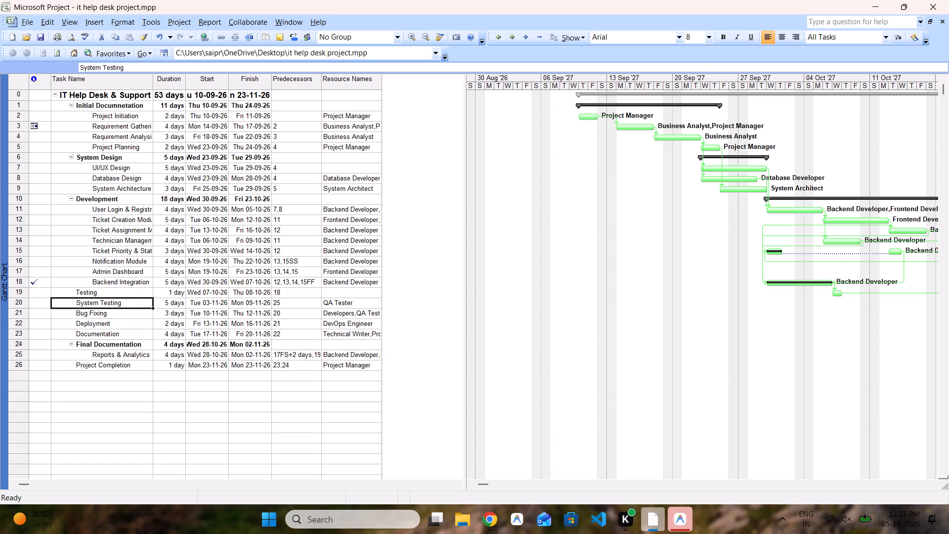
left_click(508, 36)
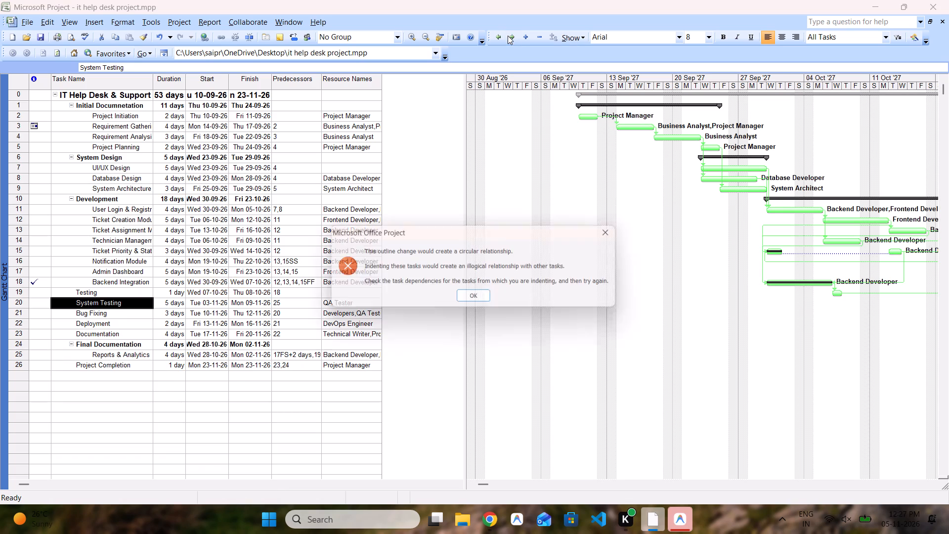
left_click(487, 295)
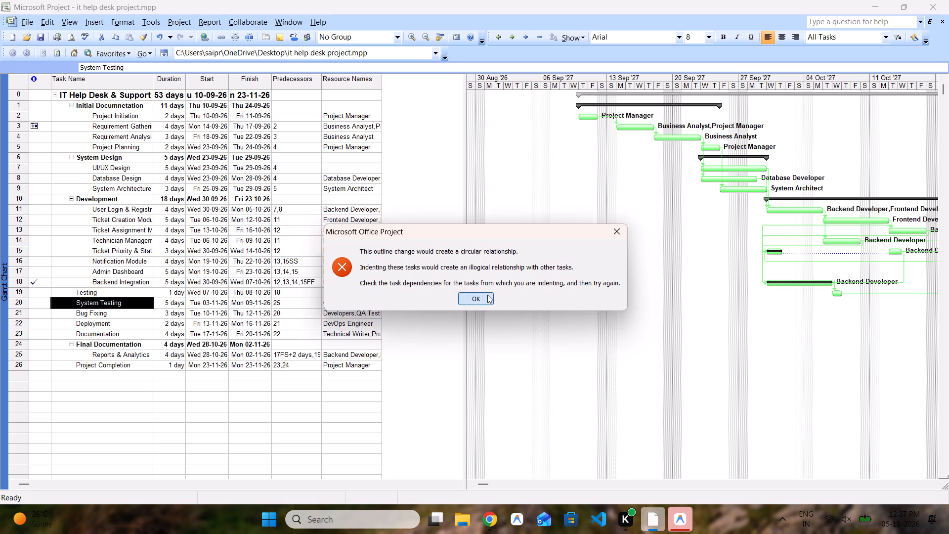
Indent the Bug Fixing task to make it a subtask of System Testing.
left_click(131, 317)
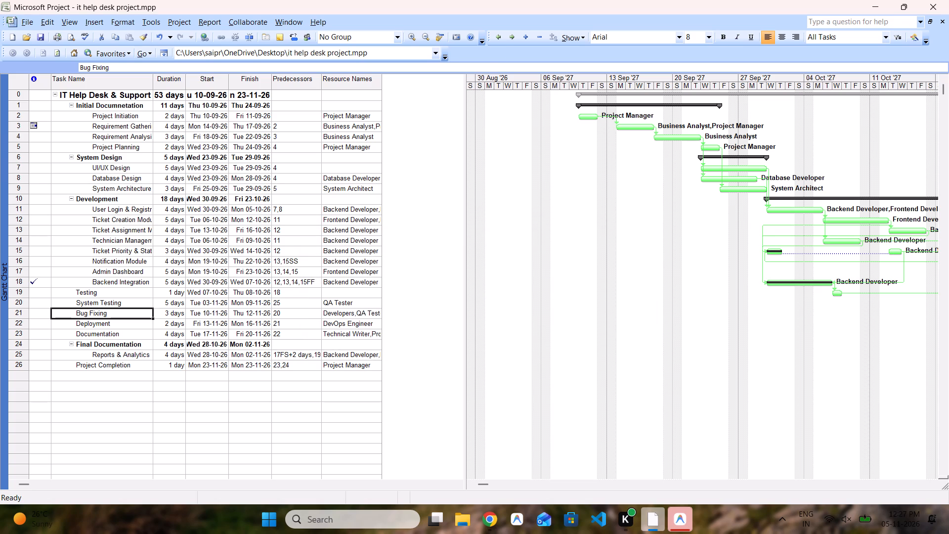
left_click(512, 40)
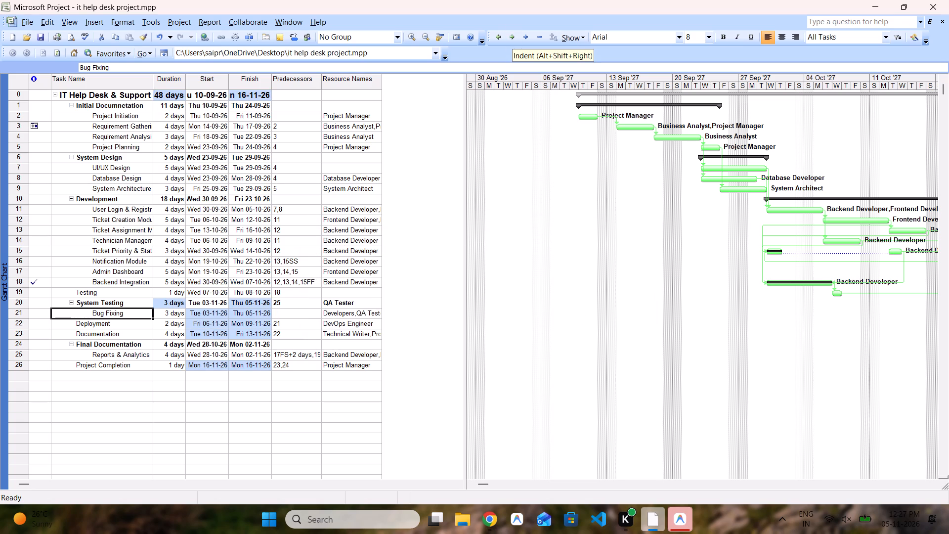
Move the Testing task directly below System Testing so it becomes a subtask above Bug Fixing.
left_click(93, 293)
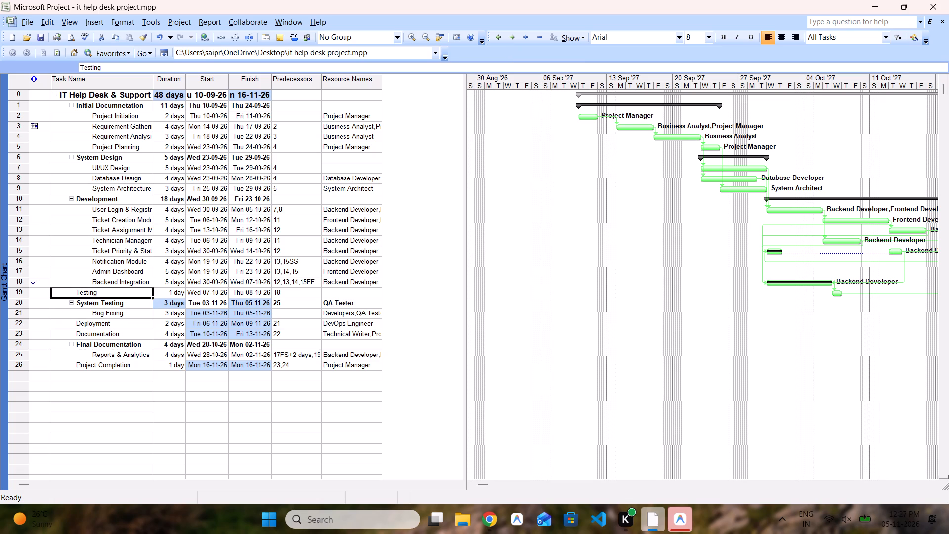
left_click(20, 292)
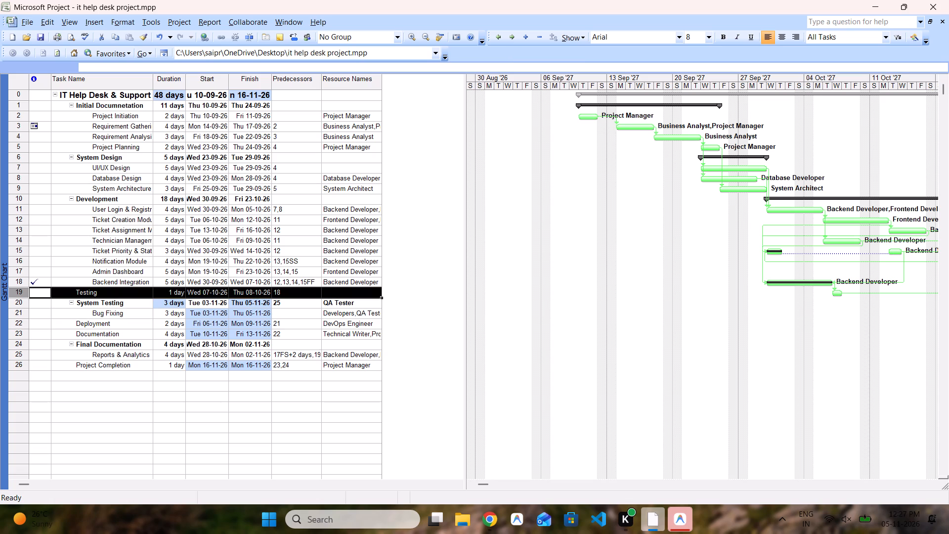
left_click_drag(21, 293, 22, 303)
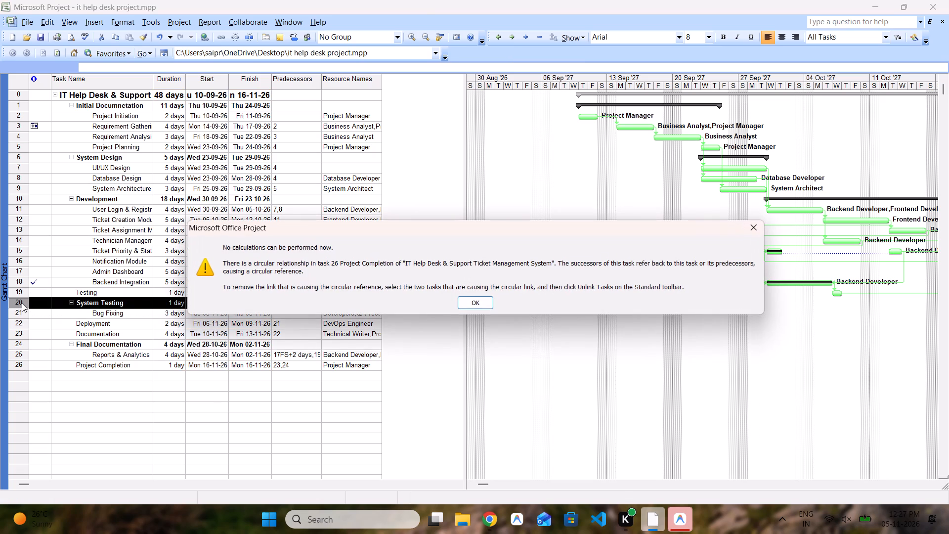
left_click(481, 295)
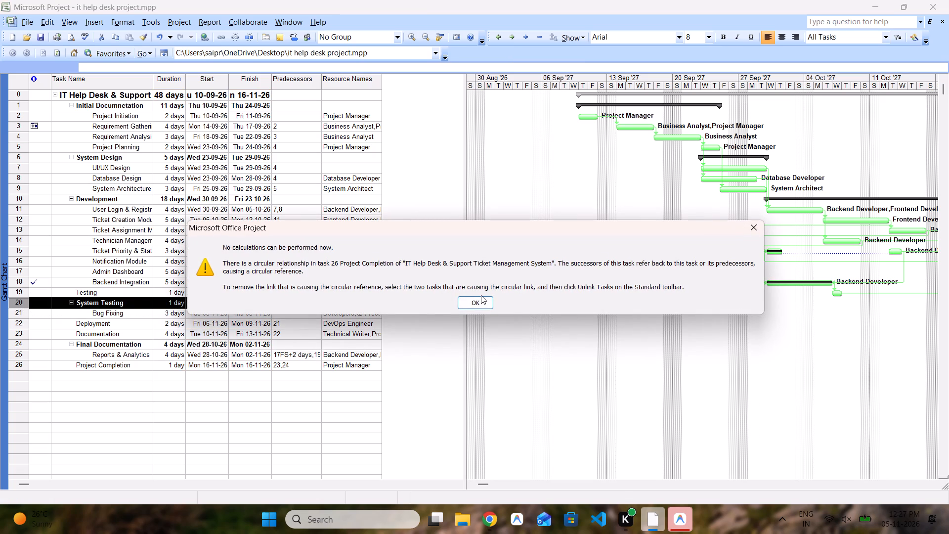
left_click(478, 305)
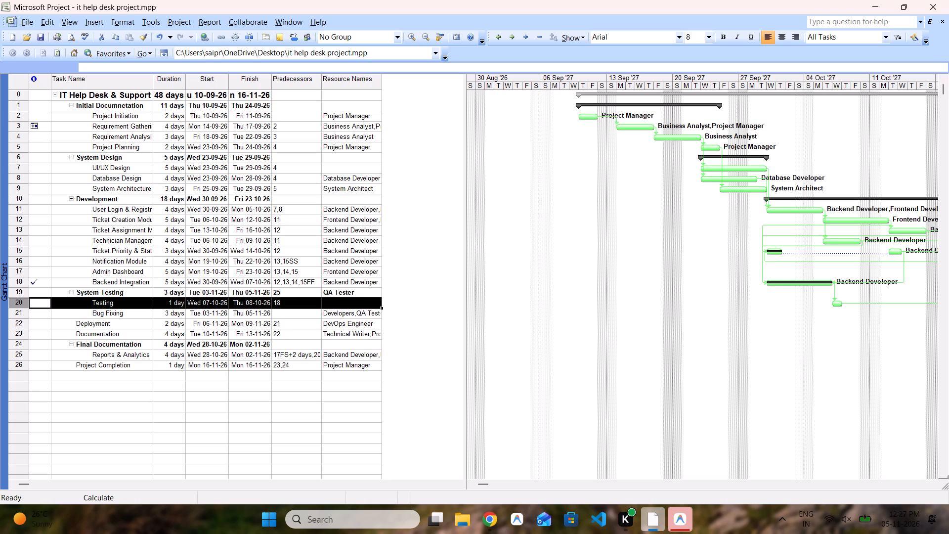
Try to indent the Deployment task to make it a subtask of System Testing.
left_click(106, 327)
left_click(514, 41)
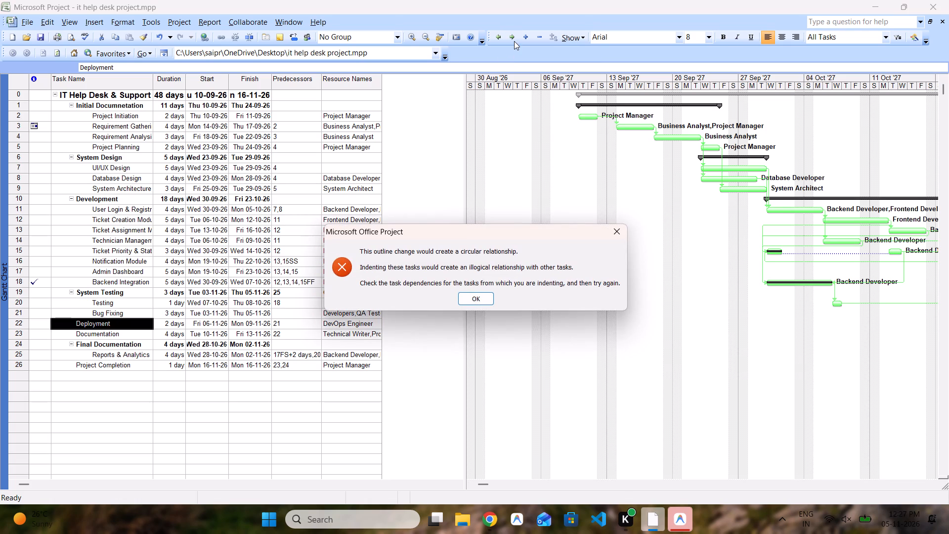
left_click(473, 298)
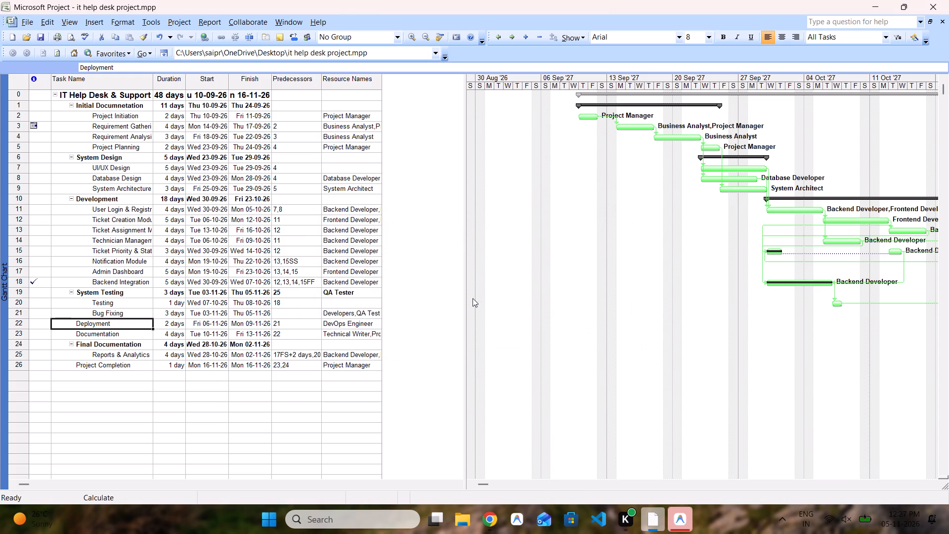
Move the Documentation task into the Final Documentation phase, directly below Reports & Analytics.
left_click(112, 335)
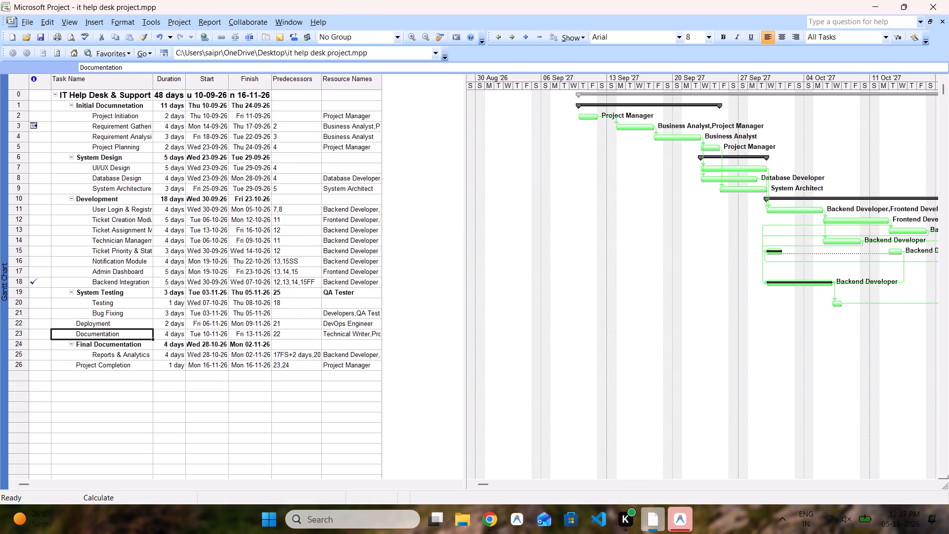
left_click(22, 336)
left_click_drag(21, 336, 20, 346)
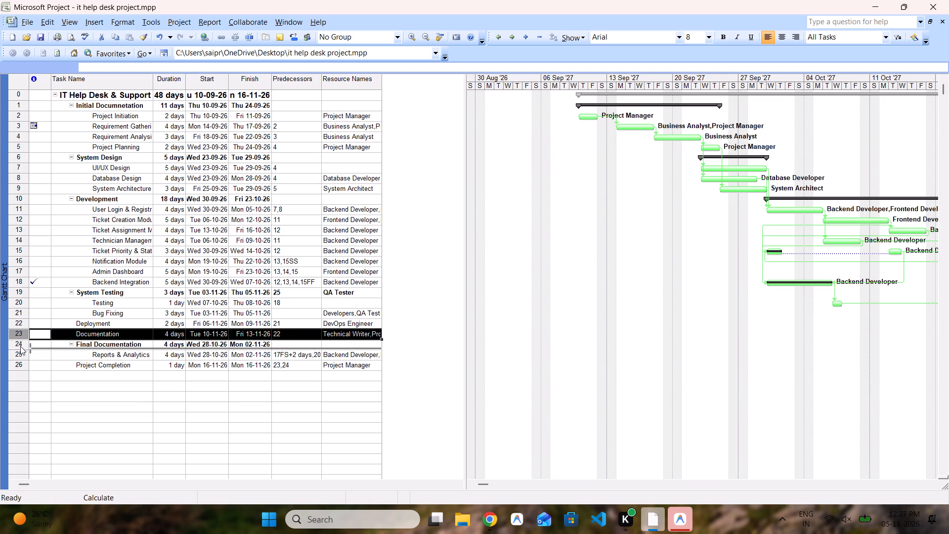
left_click_drag(20, 346, 20, 353)
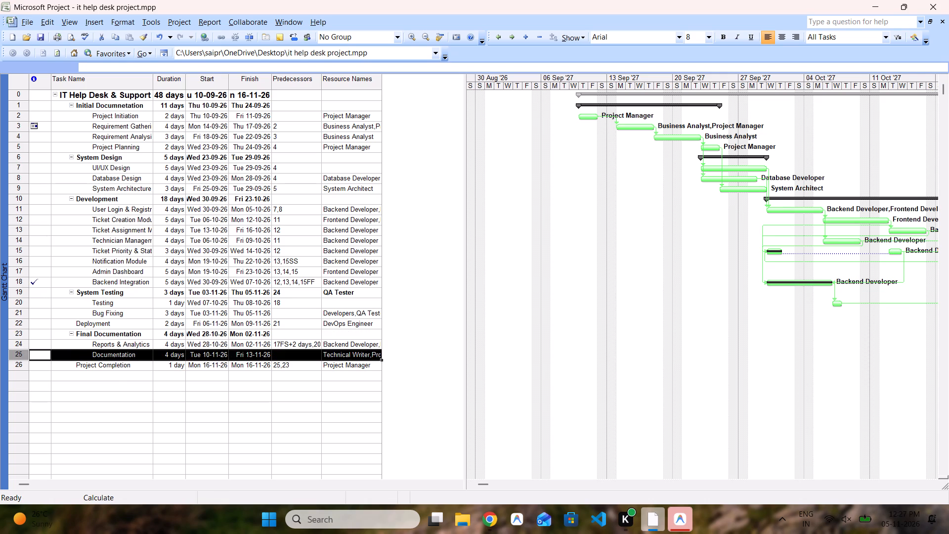
left_click(68, 389)
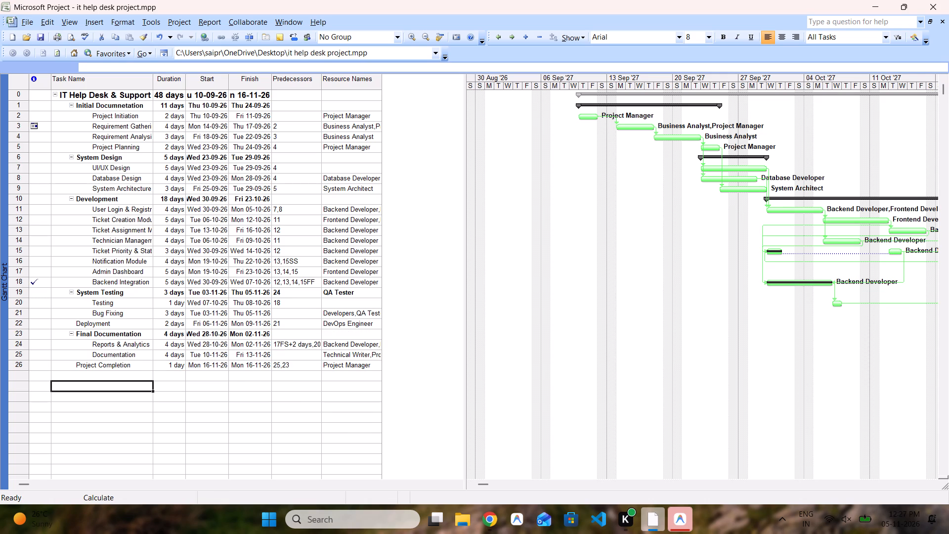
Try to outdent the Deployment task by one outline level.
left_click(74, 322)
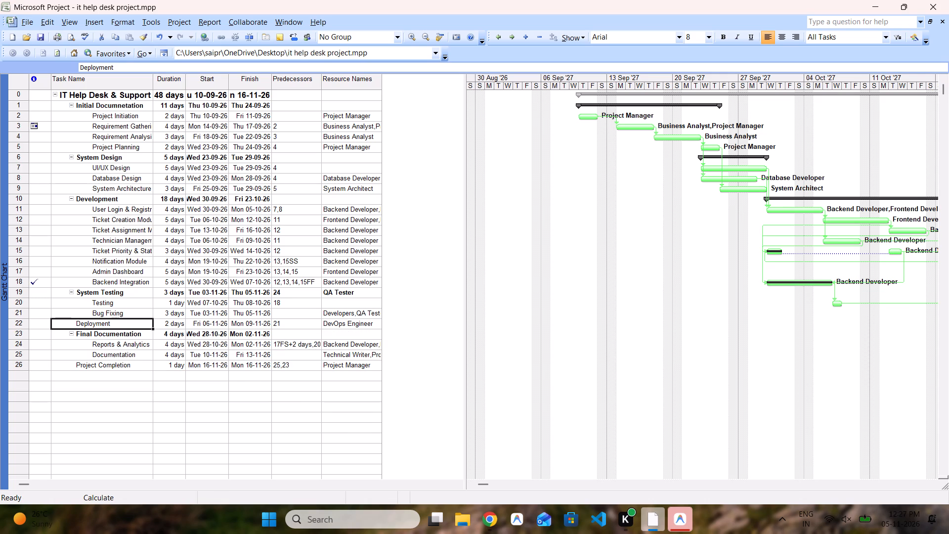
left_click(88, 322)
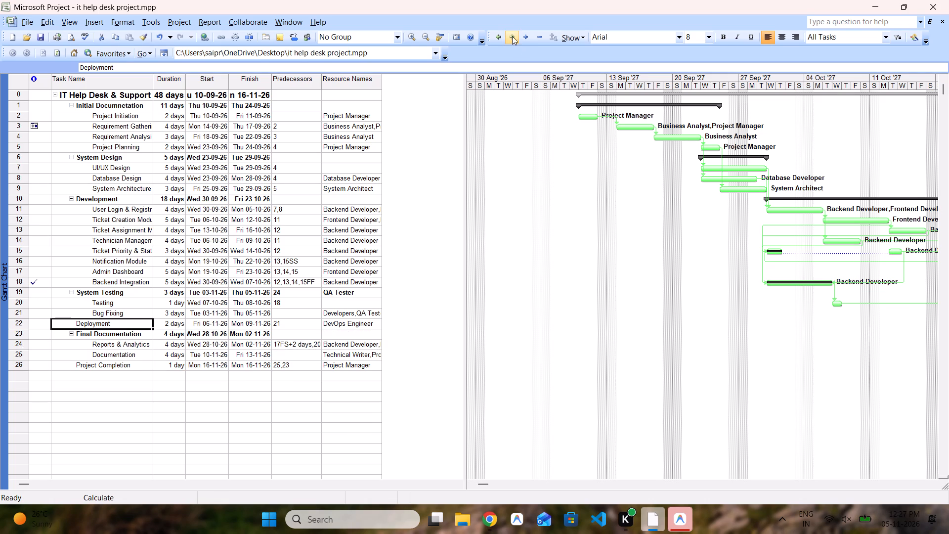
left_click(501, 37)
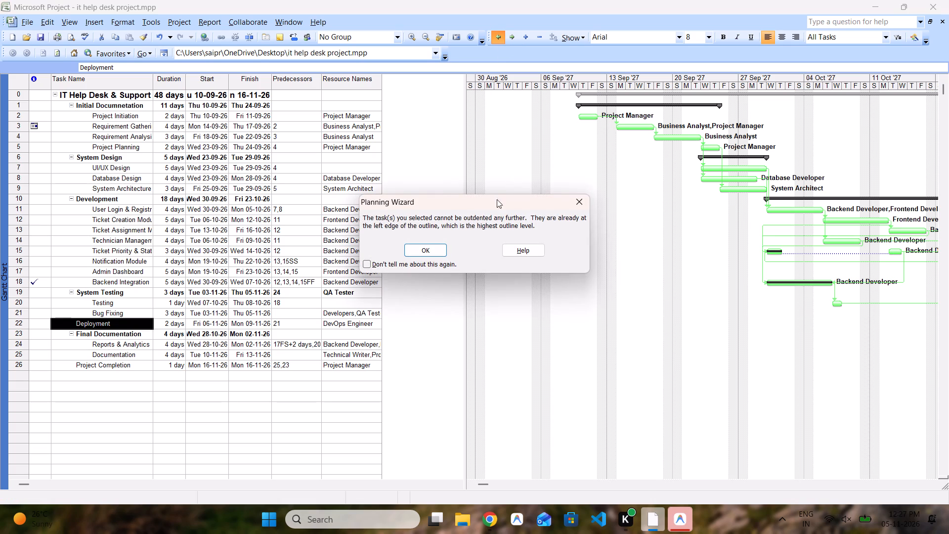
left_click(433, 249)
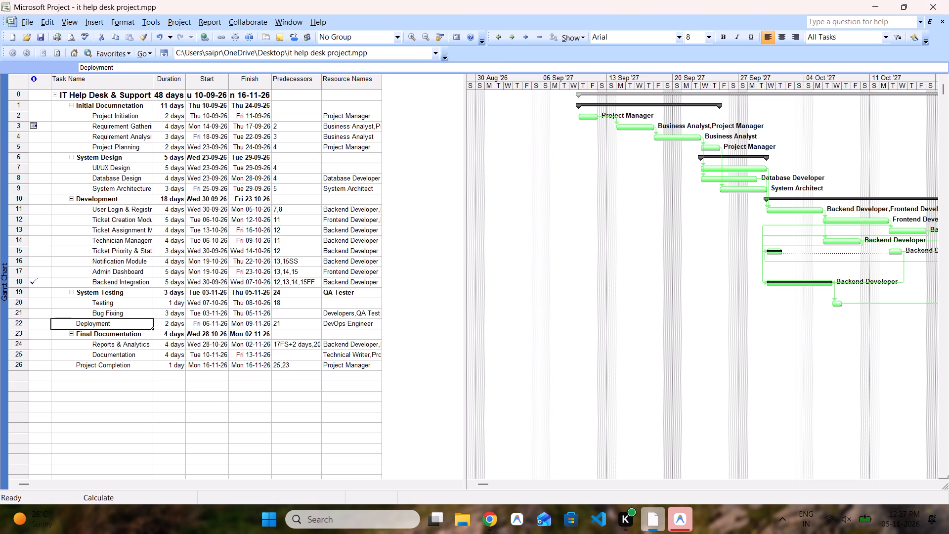
Set the duration of the Testing subtask under System Testing to 3 days.
left_click(173, 309)
left_click(172, 304)
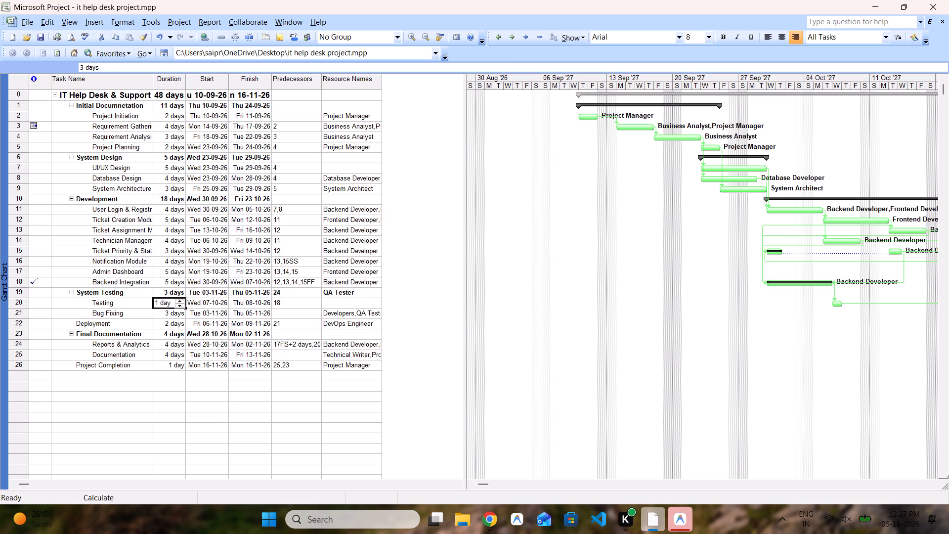
double_click(181, 306)
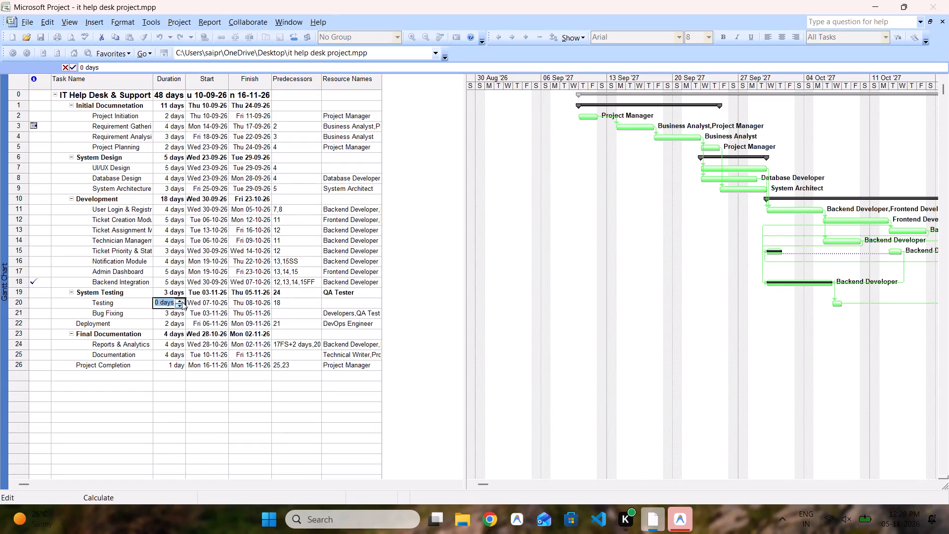
double_click(182, 300)
left_click(182, 300)
left_click(192, 426)
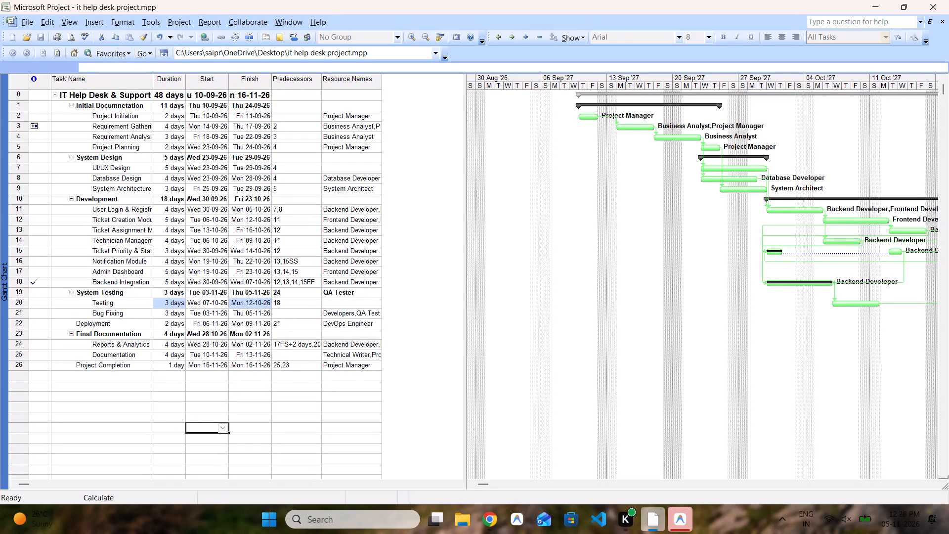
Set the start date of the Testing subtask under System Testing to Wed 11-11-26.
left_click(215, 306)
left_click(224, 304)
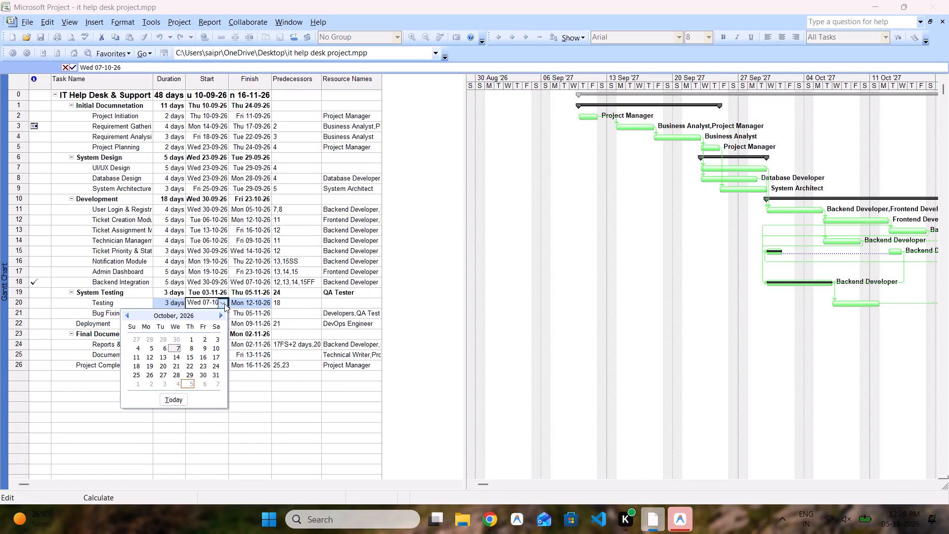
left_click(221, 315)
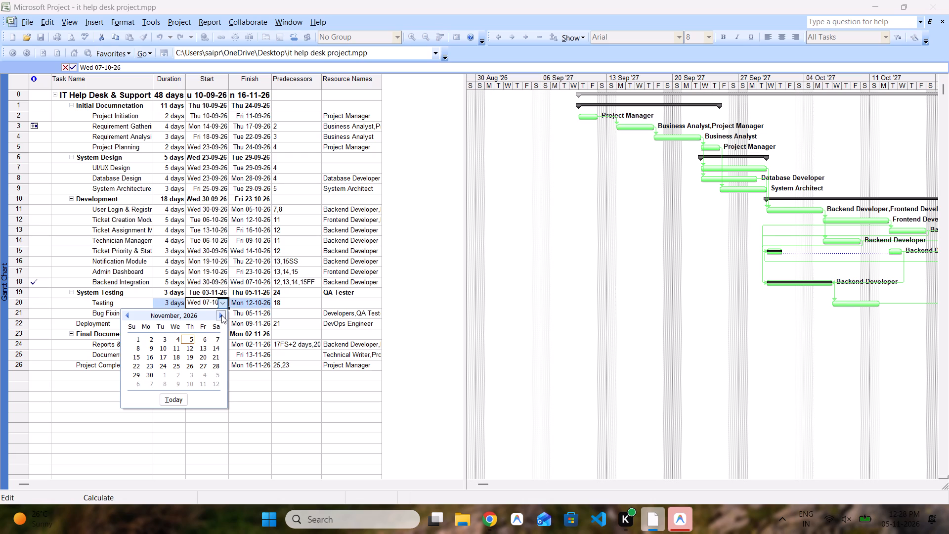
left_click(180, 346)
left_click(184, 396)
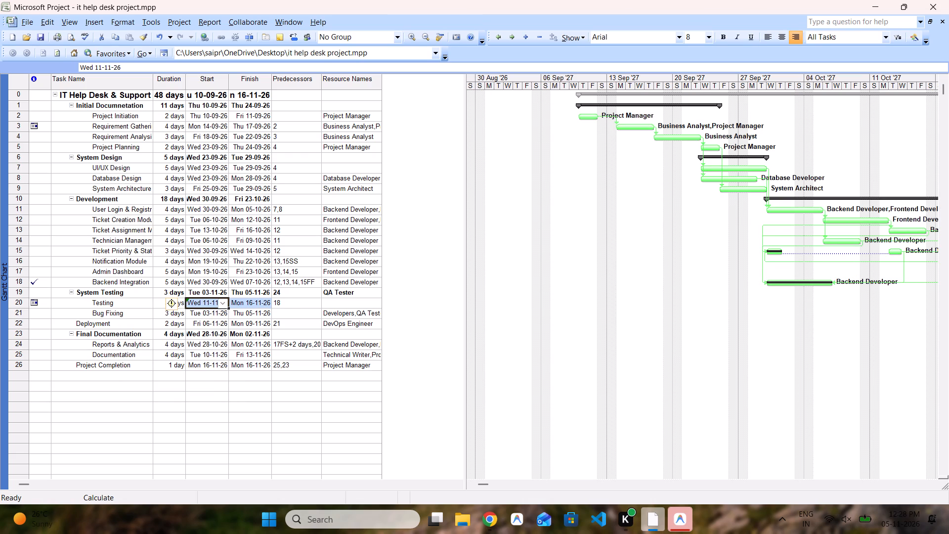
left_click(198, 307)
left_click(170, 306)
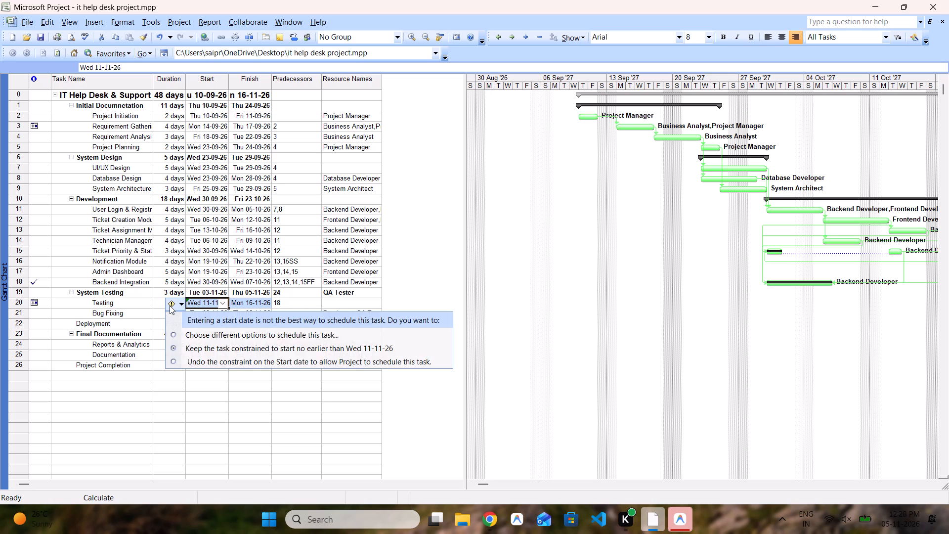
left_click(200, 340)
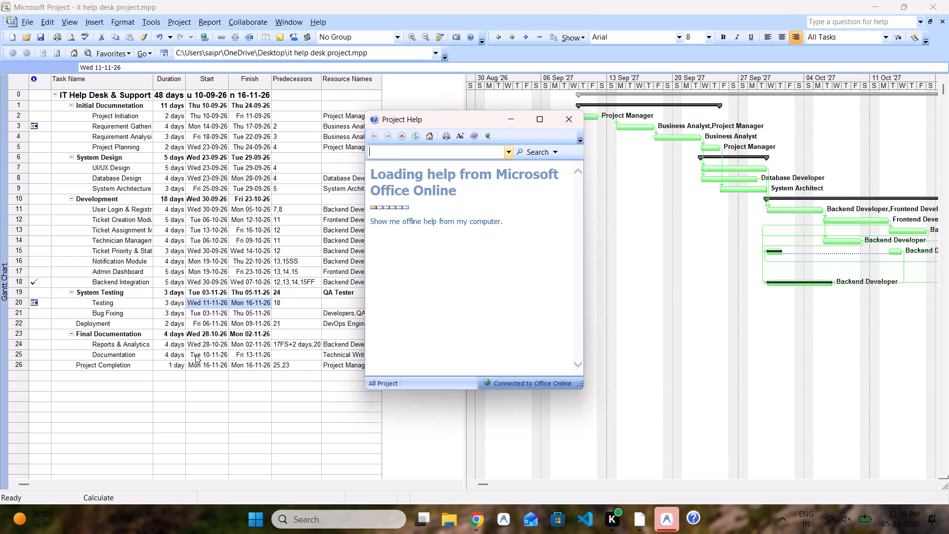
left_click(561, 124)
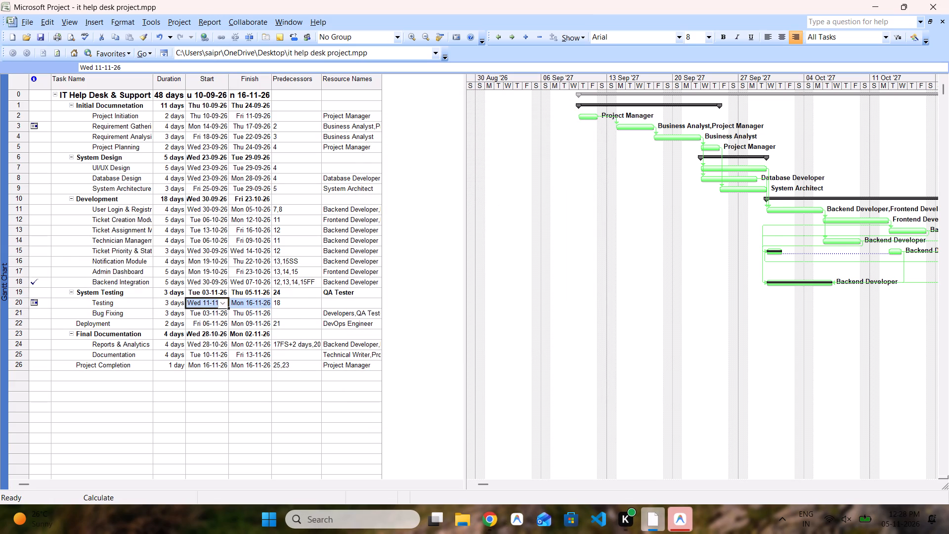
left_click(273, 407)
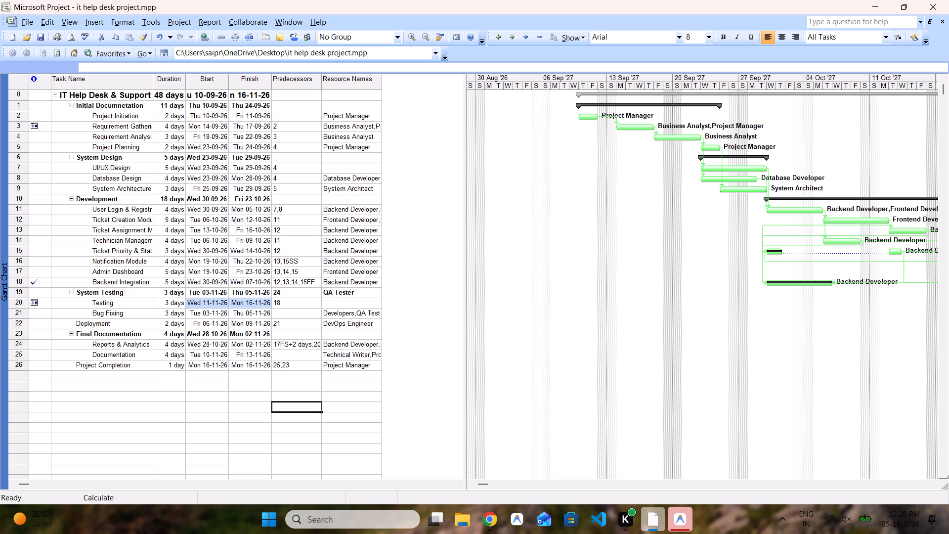
Set the start date of the Testing subtask under System Testing to Sun 01-11-26.
left_click(222, 302)
left_click(224, 304)
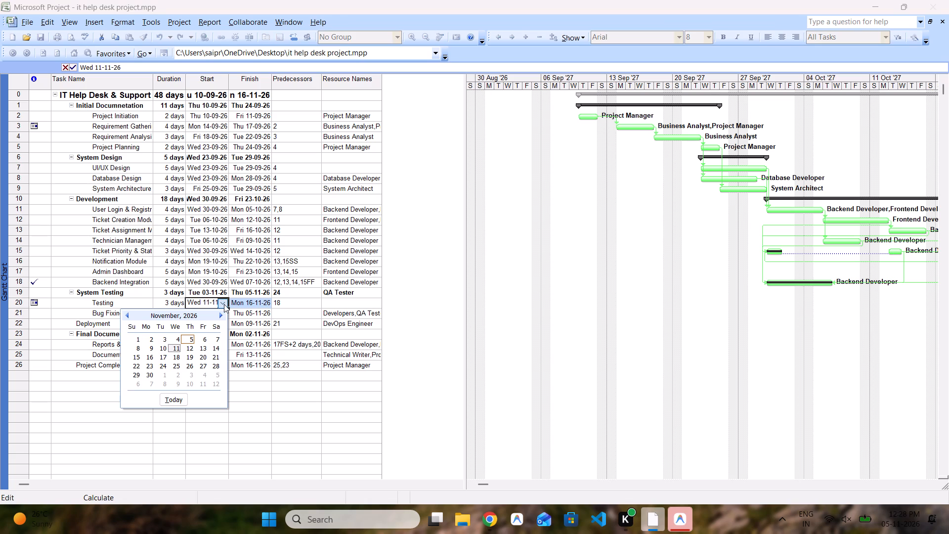
left_click(139, 340)
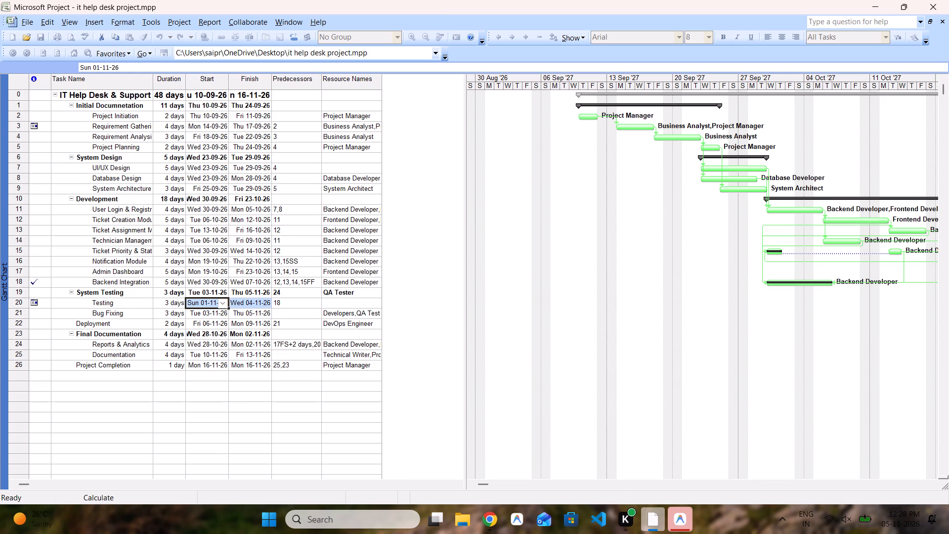
left_click(208, 383)
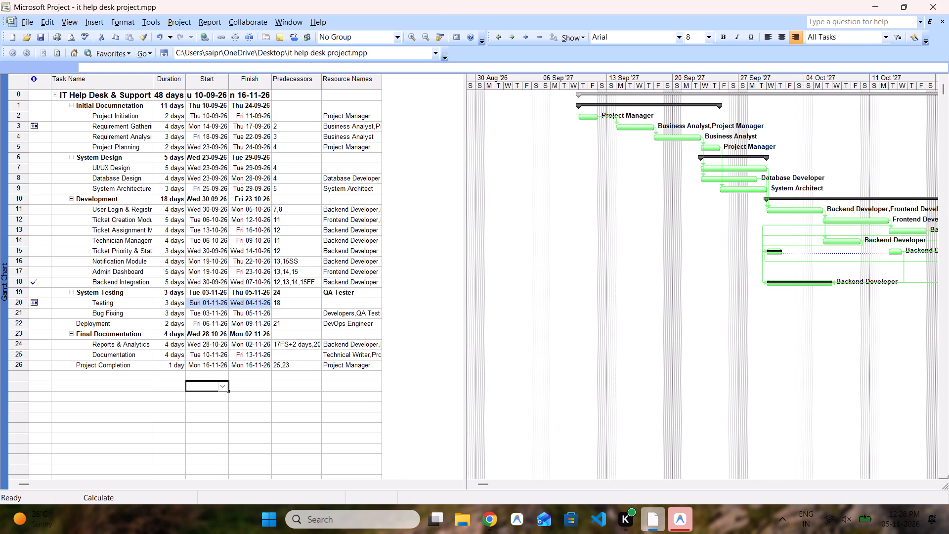
Set the duration of the Project Completion task to 0 days.
scroll(208, 383, "down", 2)
left_click(134, 369)
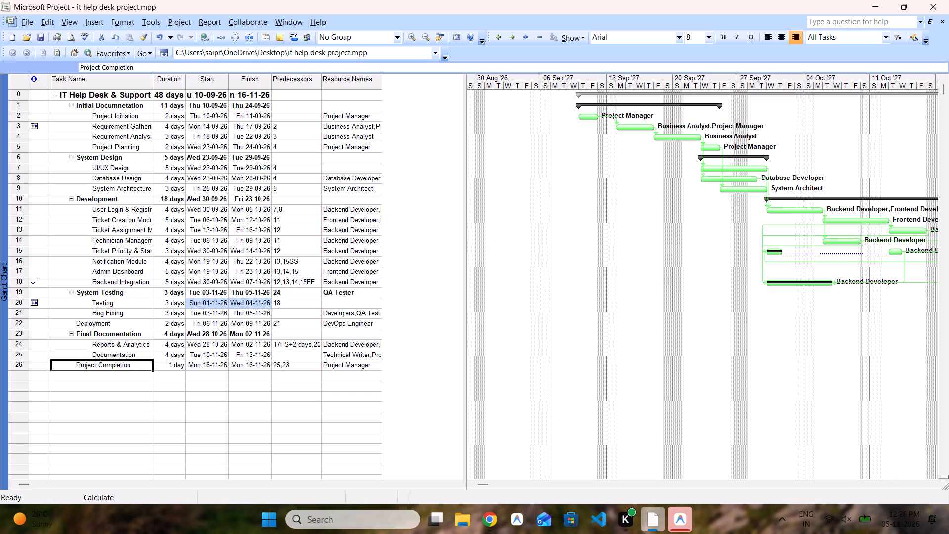
left_click(157, 369)
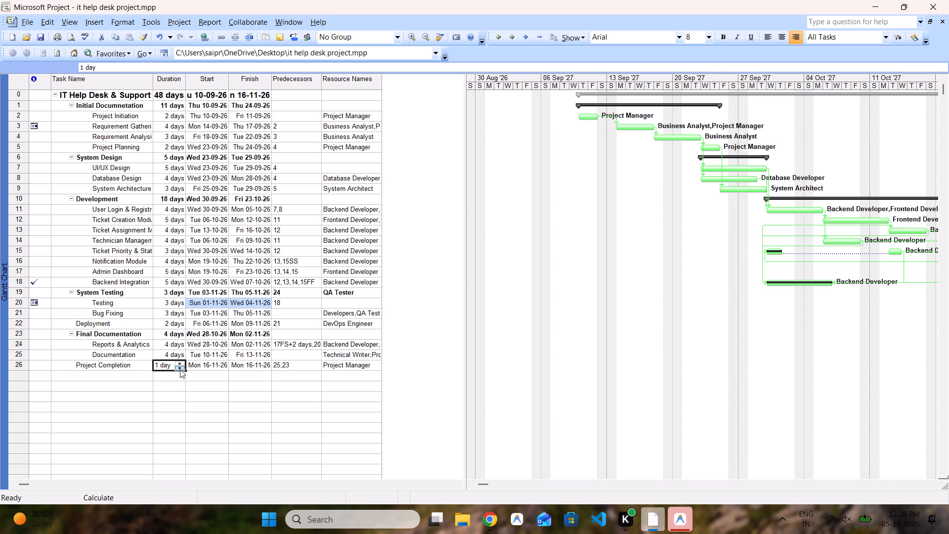
left_click(180, 368)
left_click(184, 397)
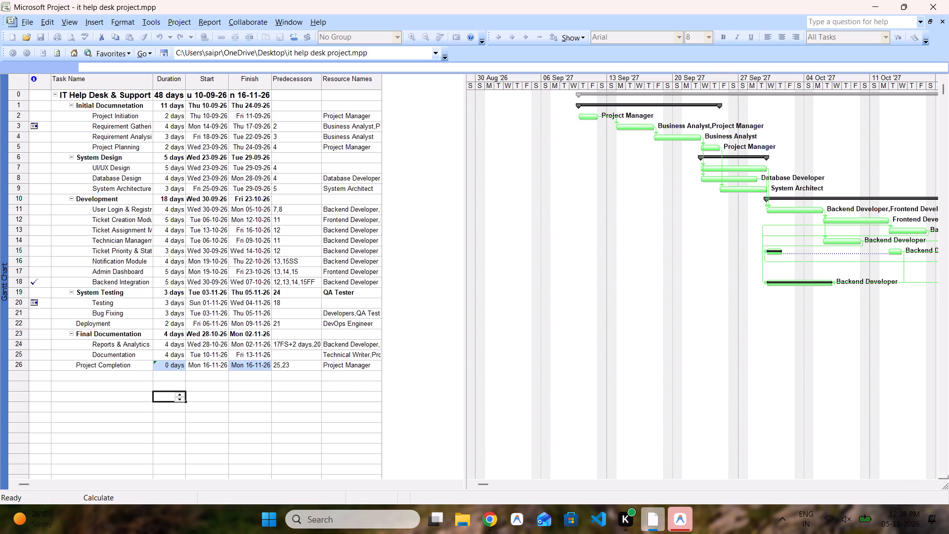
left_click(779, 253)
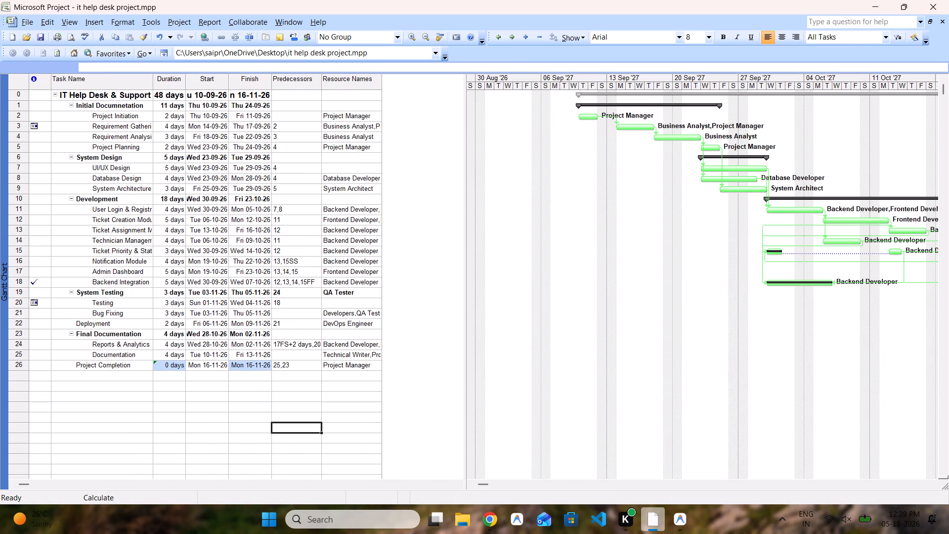
Display the help desk schedule in the Network Diagram view.
left_click(70, 21)
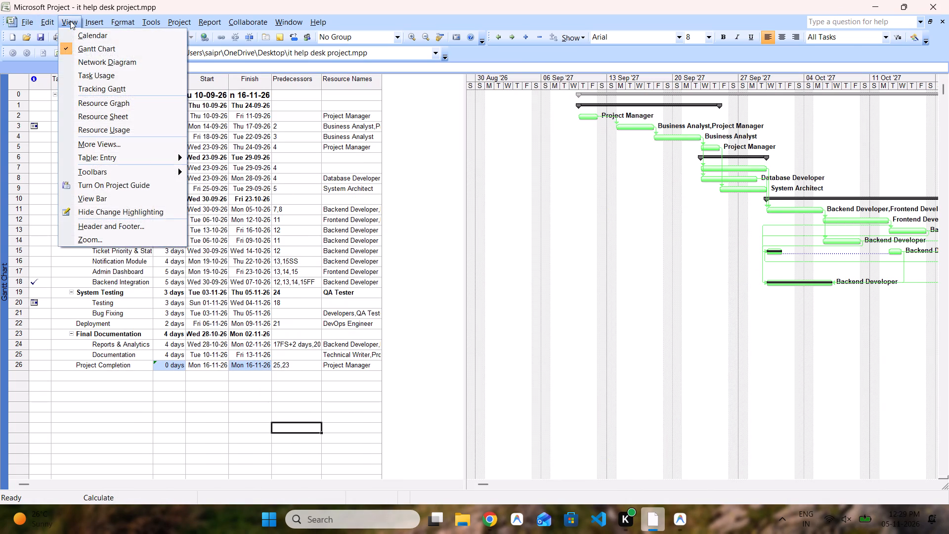
left_click(89, 63)
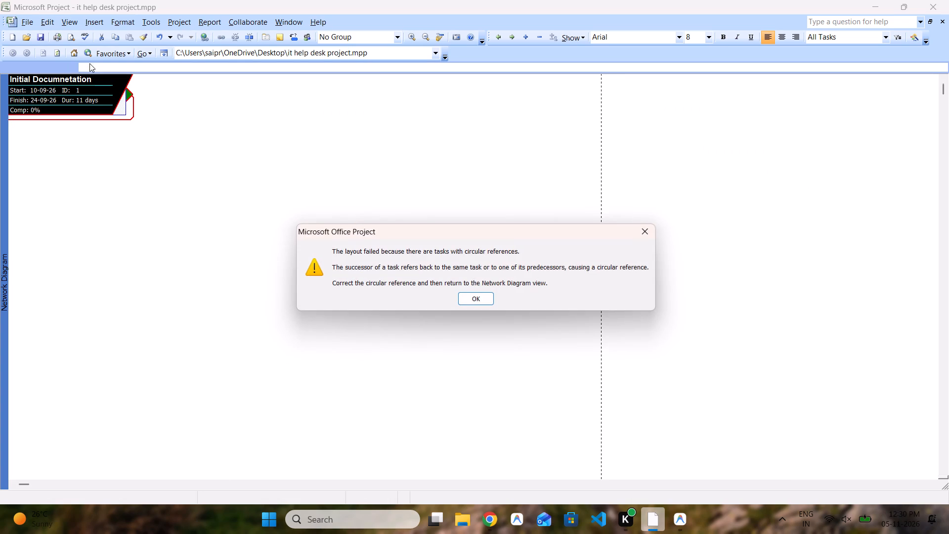
left_click(479, 299)
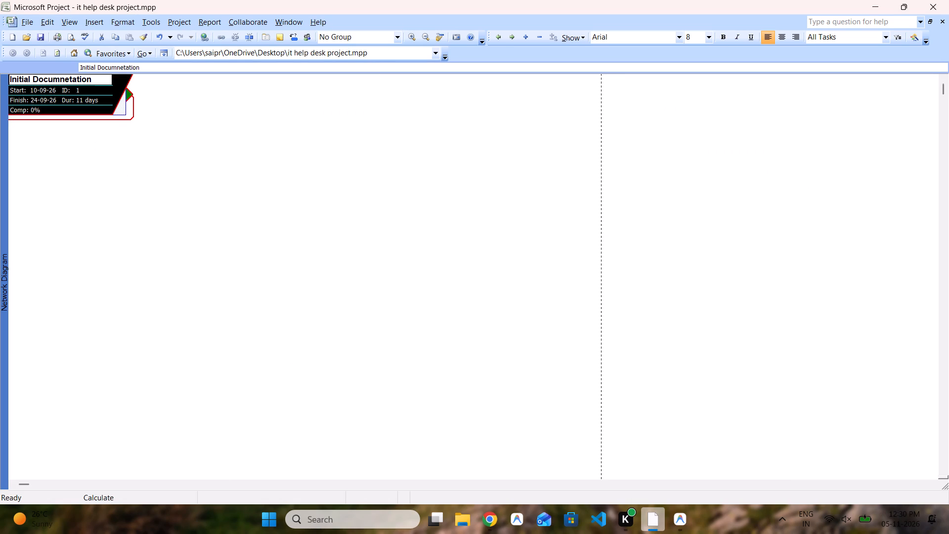
Try to draw a new linked task from the Initial Documnetation box in the network diagram.
left_click_drag(68, 99, 193, 164)
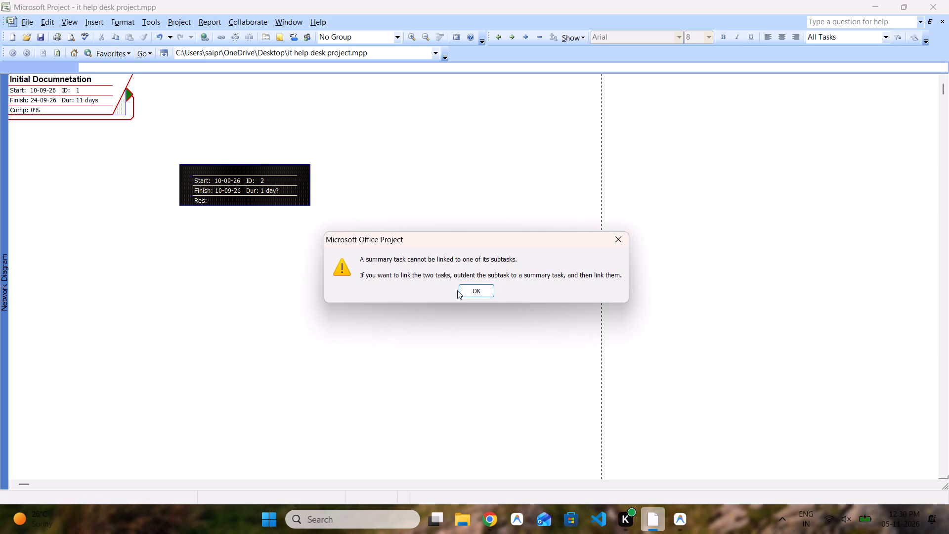
left_click(473, 296)
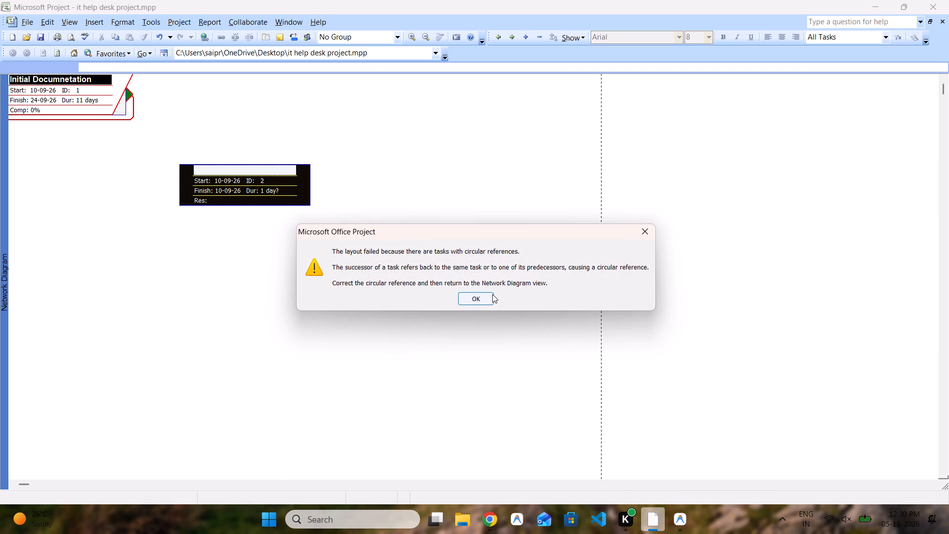
left_click(492, 294)
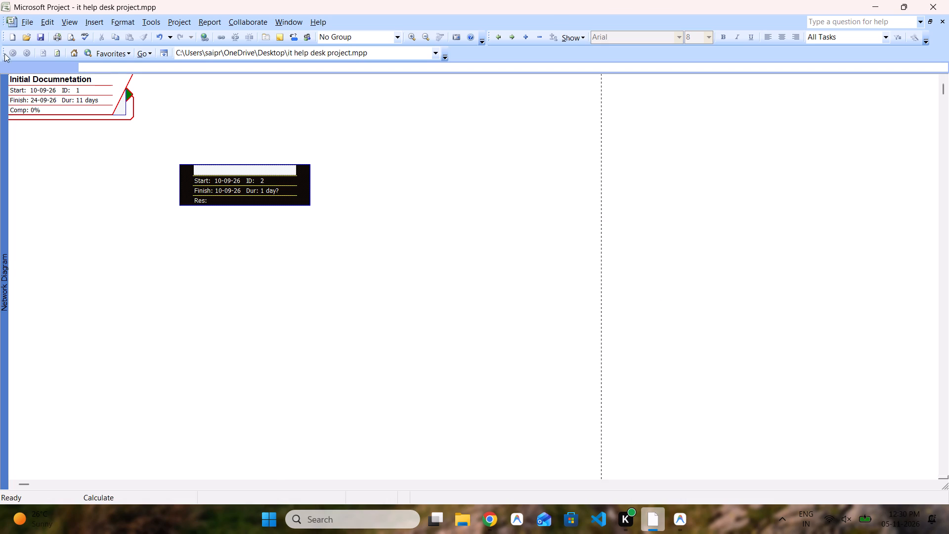
Return to the Gantt Chart view and set the Notification Module's predecessor to task 14 only.
left_click(73, 21)
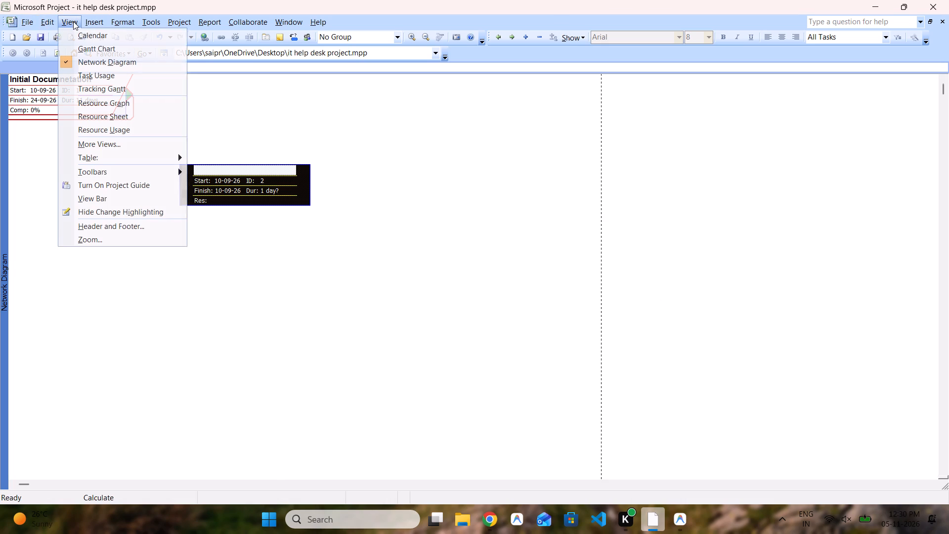
left_click(85, 47)
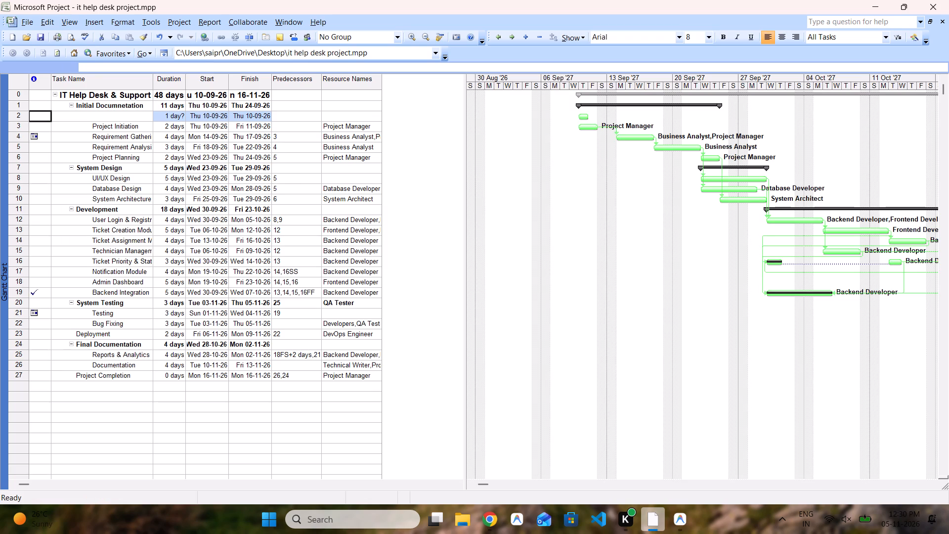
left_click(304, 274)
left_click(303, 273)
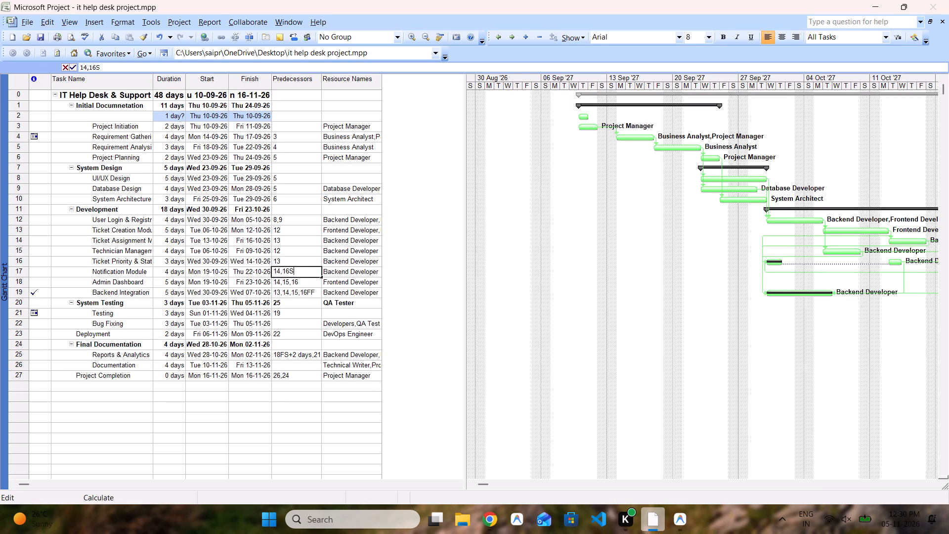
key("BackSpace")
key("BackSpace")
key("BackSpace")
key("BackSpace")
key("BackSpace")
key("Down")
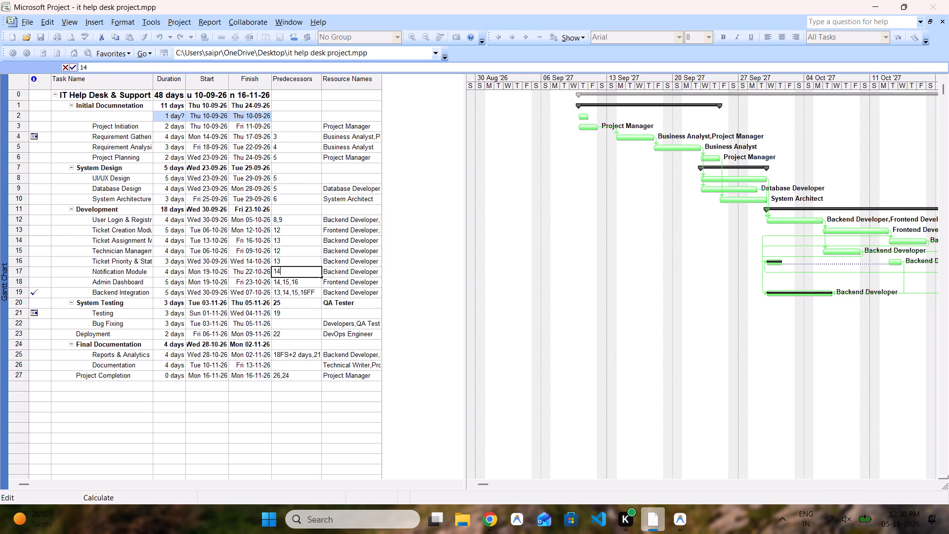
key("Down")
key("Return")
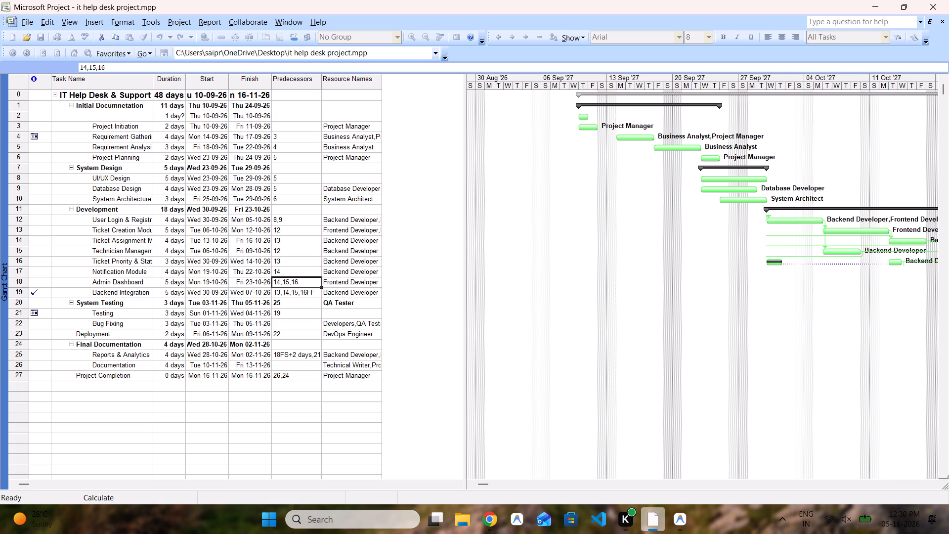
Clear all predecessors of the Admin Dashboard, Backend Integration and Reports & Analytics tasks.
left_click(305, 285)
key("BackSpace")
key("BackSpace")
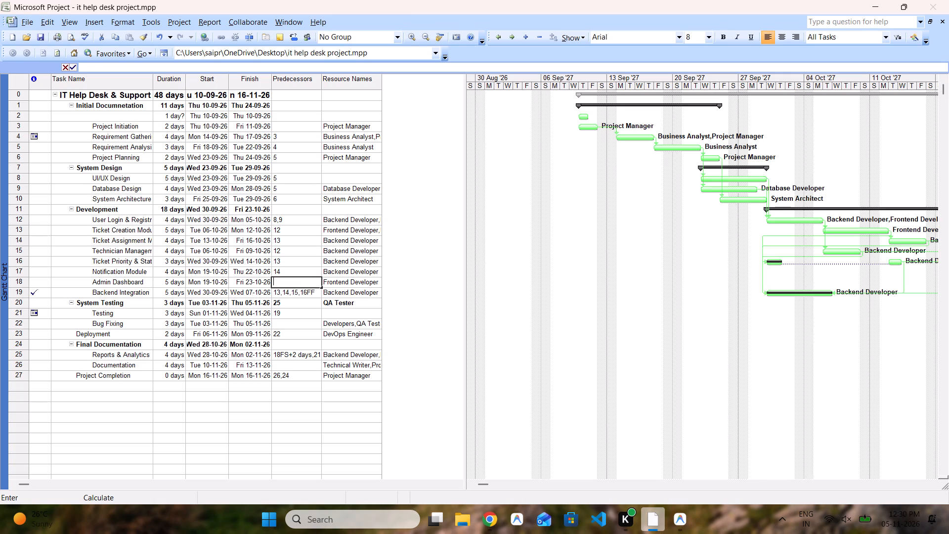
key("Down")
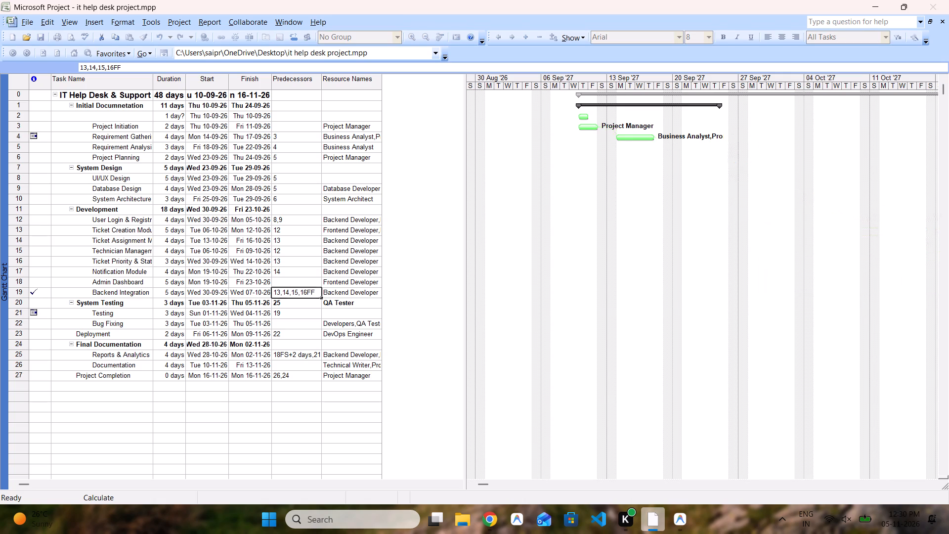
key("BackSpace")
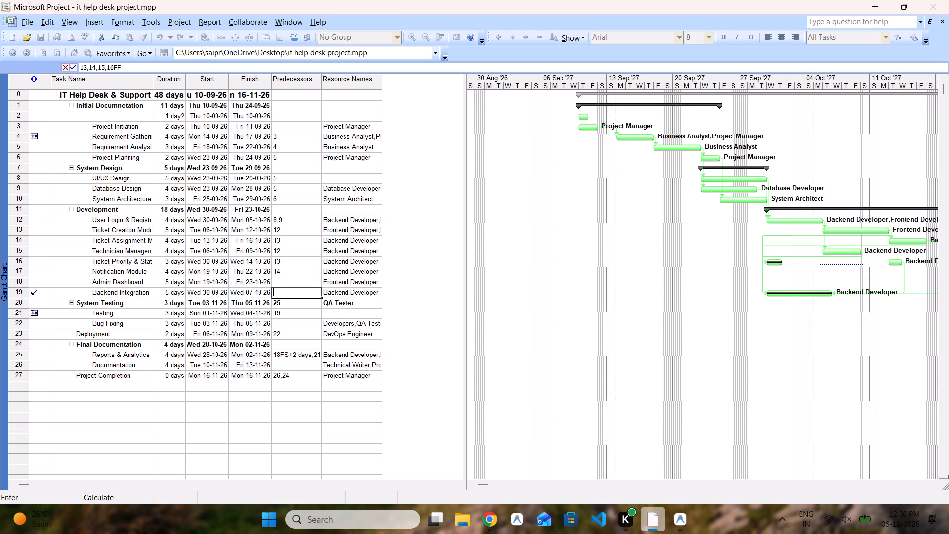
left_click(298, 358)
key("BackSpace")
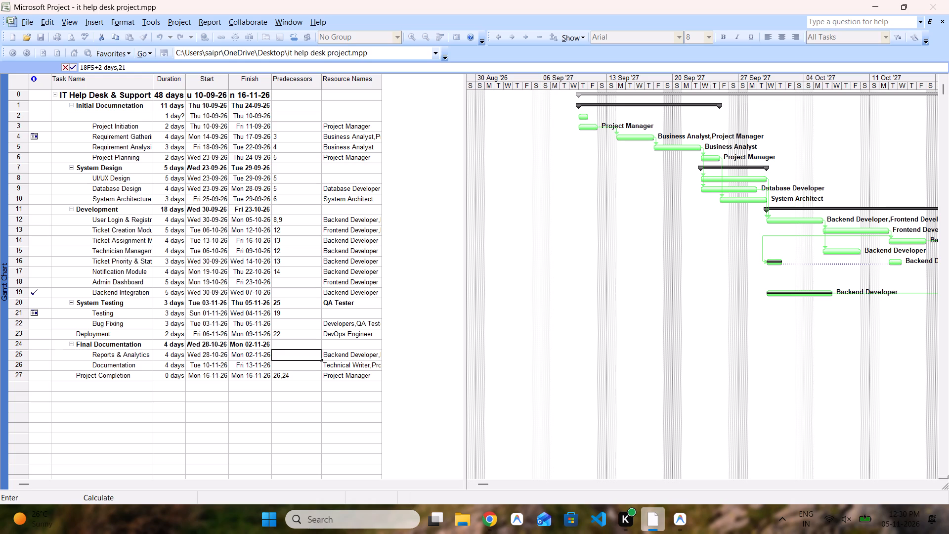
left_click(285, 394)
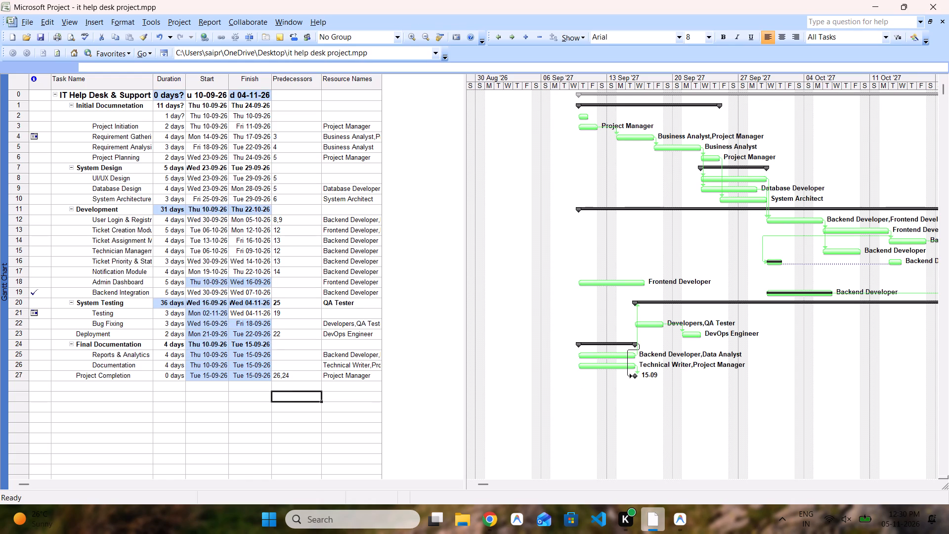
Set the start date of the Admin Dashboard task to 20-10-26.
left_click(614, 283)
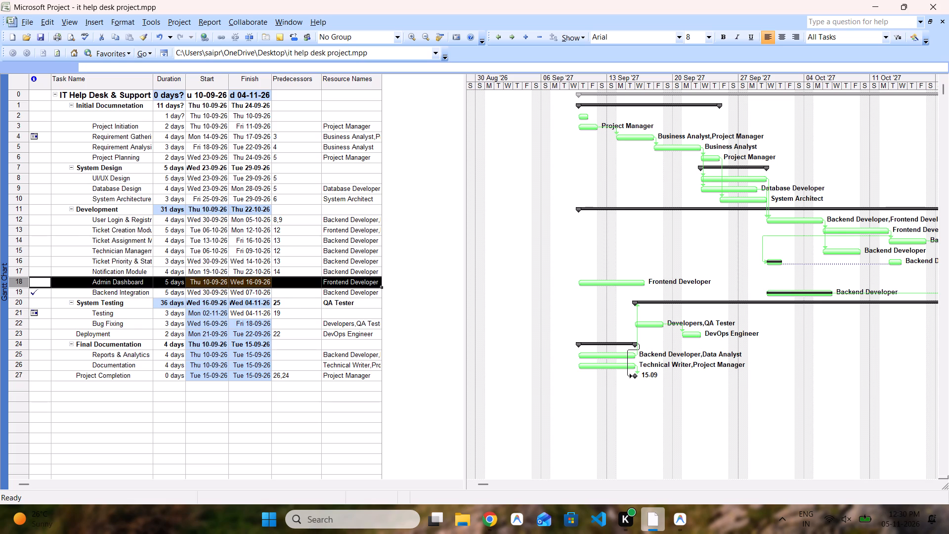
left_click(213, 284)
left_click(223, 284)
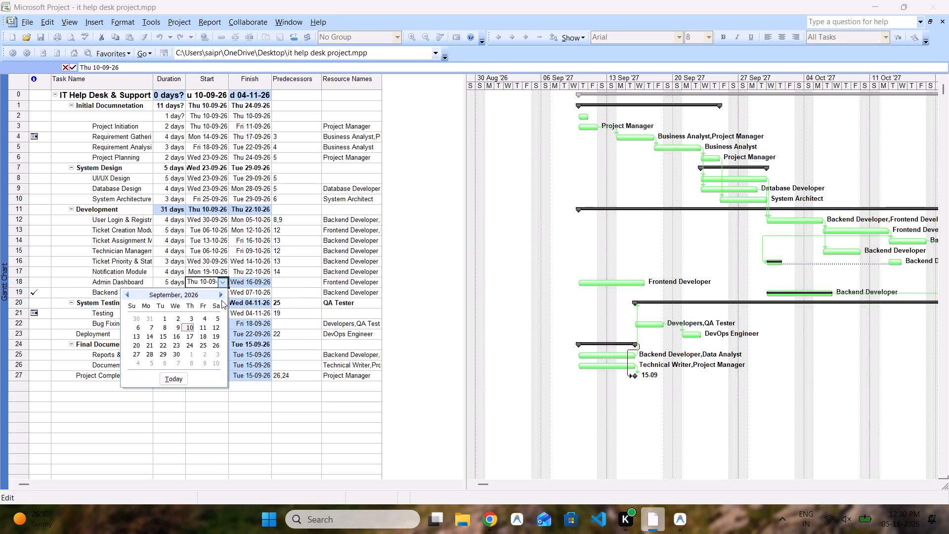
left_click(219, 293)
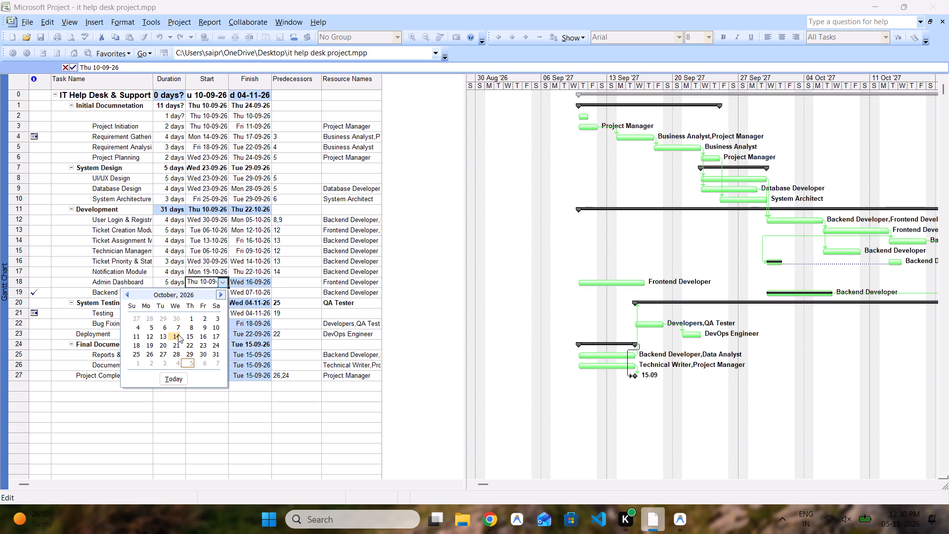
left_click(164, 343)
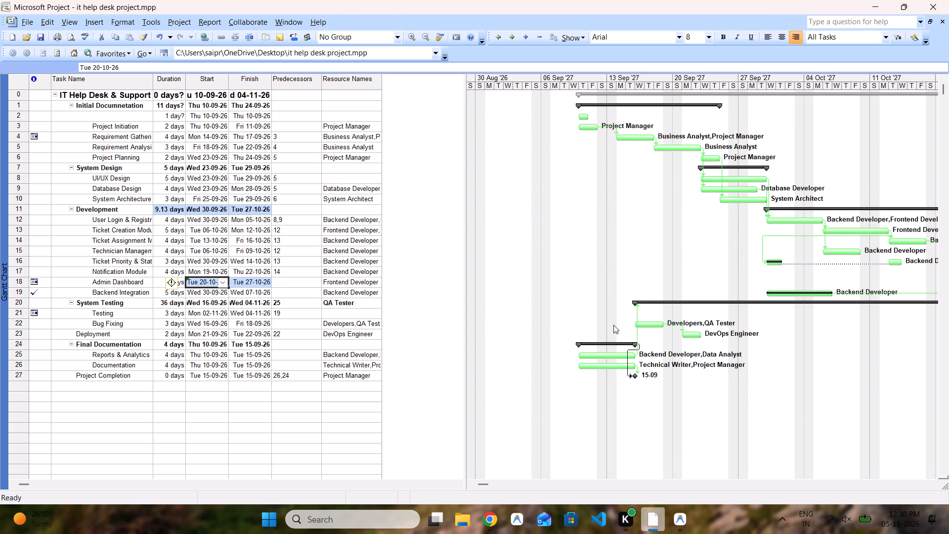
Set the start date of the Bug Fixing task to 06-11-26.
left_click(645, 320)
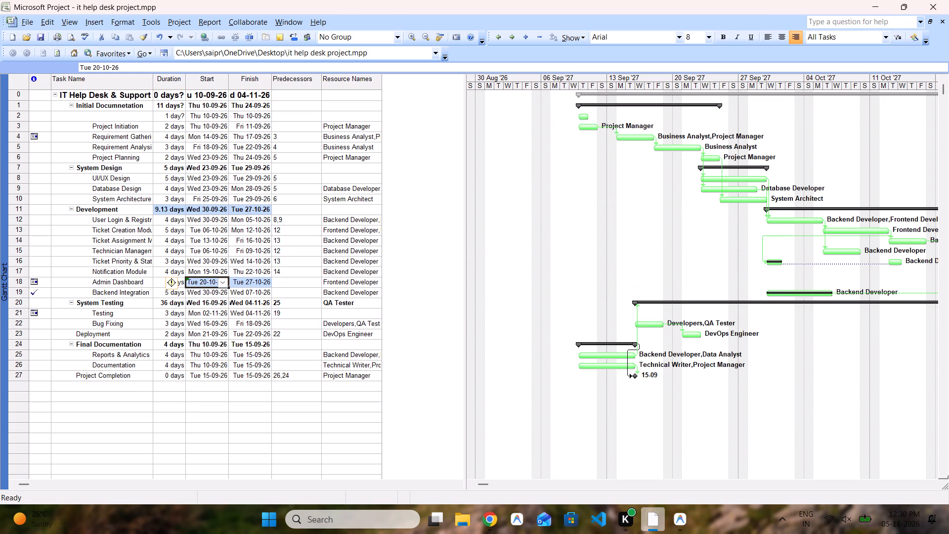
left_click(650, 325)
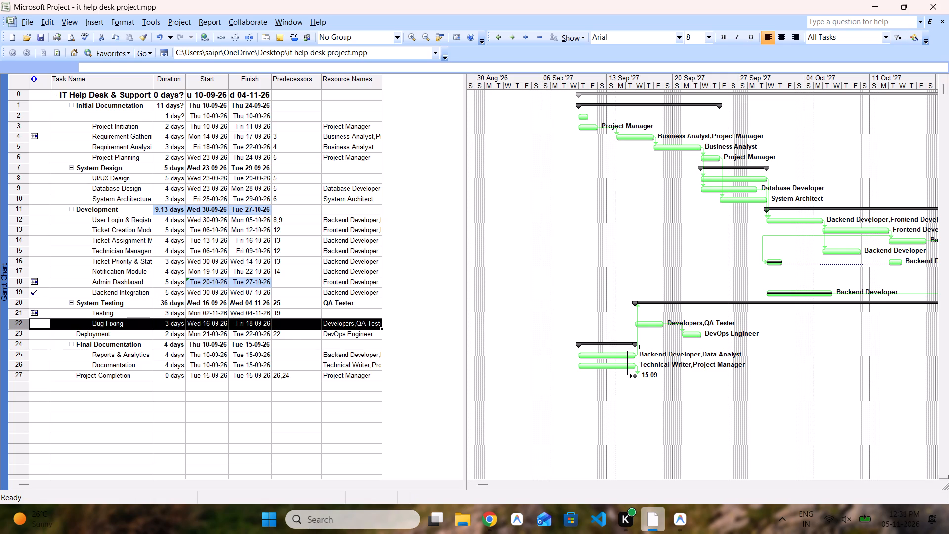
left_click(219, 322)
left_click(225, 326)
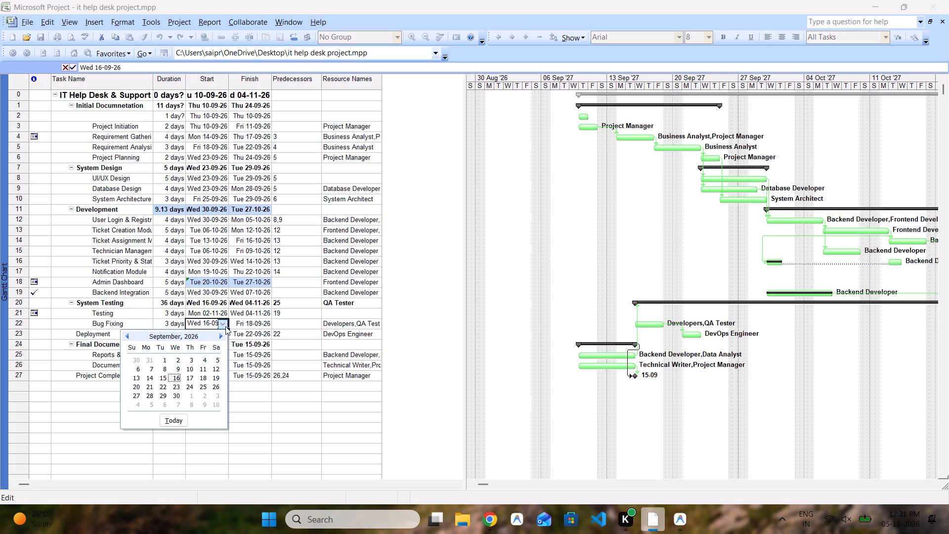
double_click(221, 336)
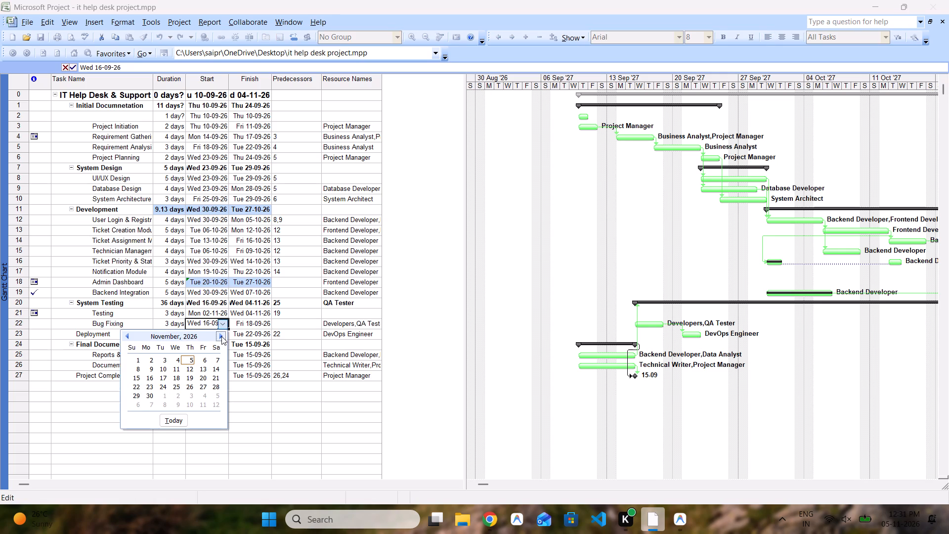
left_click(201, 361)
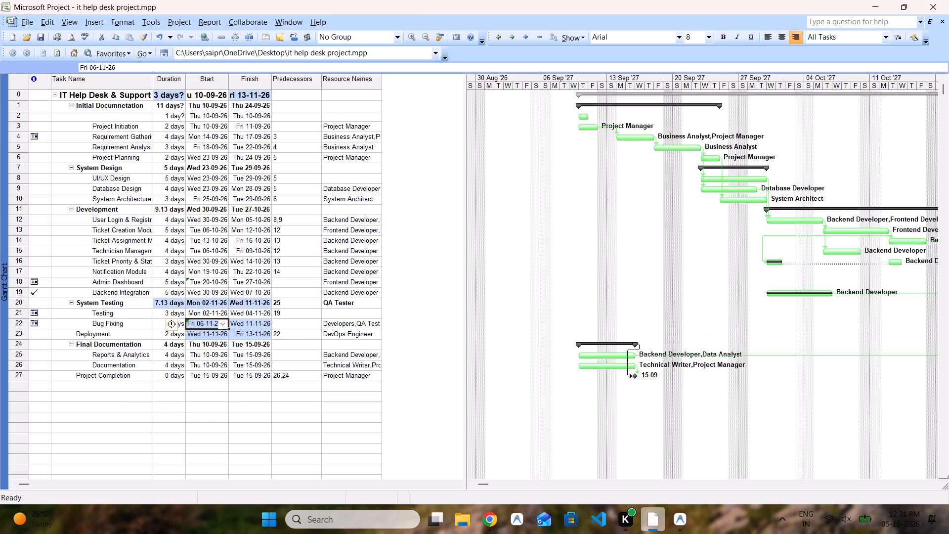
left_click(218, 337)
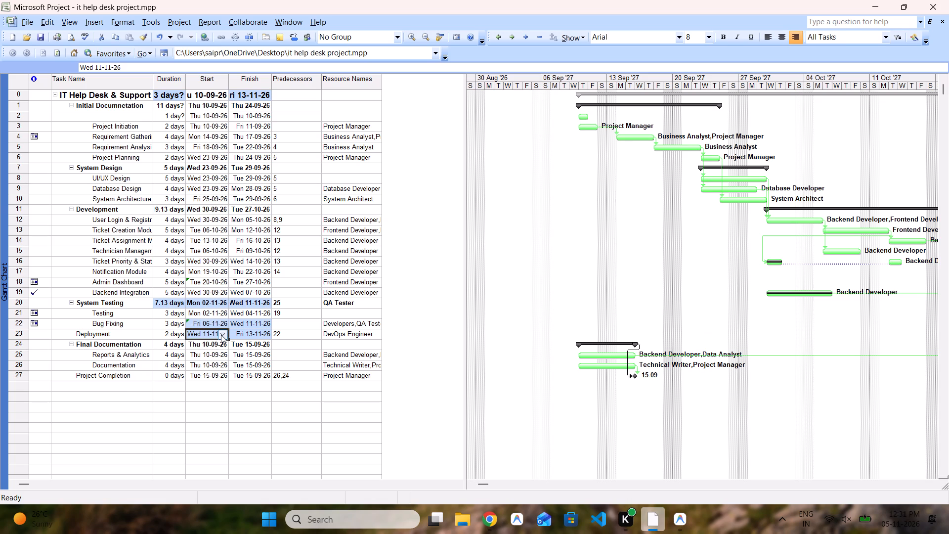
left_click(190, 430)
Set the Reports & Analytics start date to Saturday 14-11-26 and accept moving it to the next working day, 16-11-26.
scroll(190, 430, "down", 1)
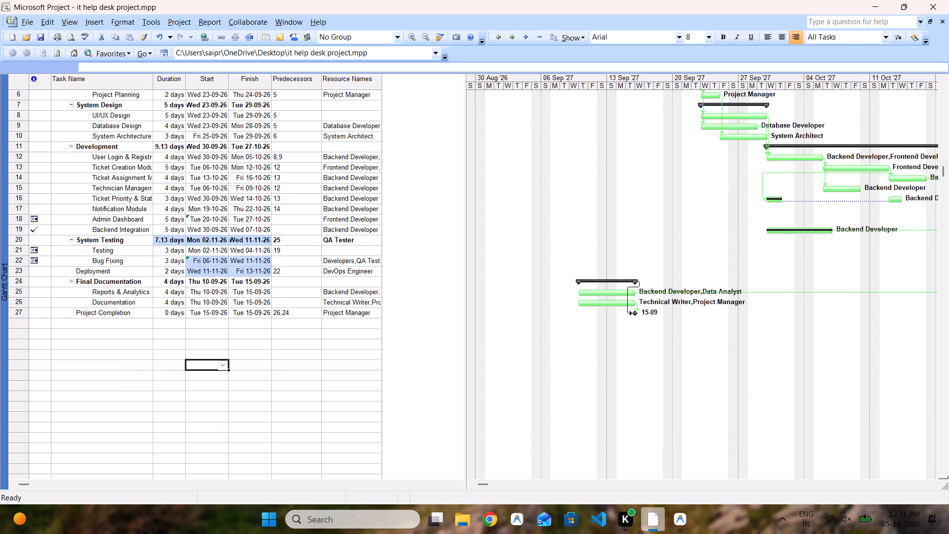
left_click(586, 293)
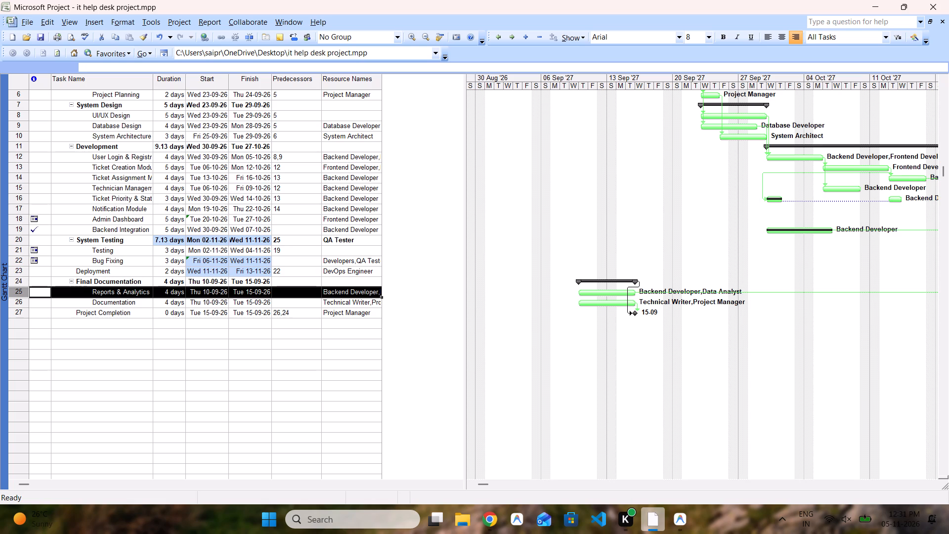
left_click(216, 294)
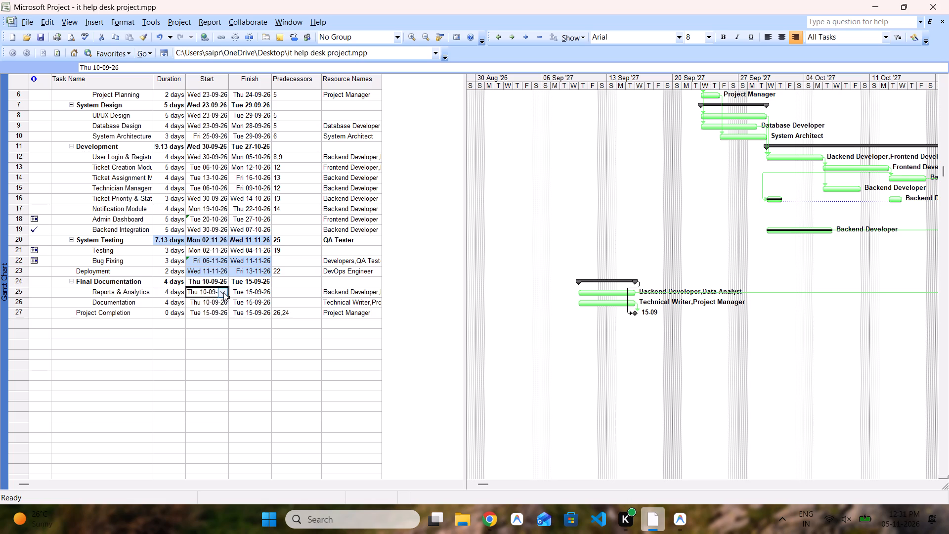
left_click(223, 292)
double_click(221, 305)
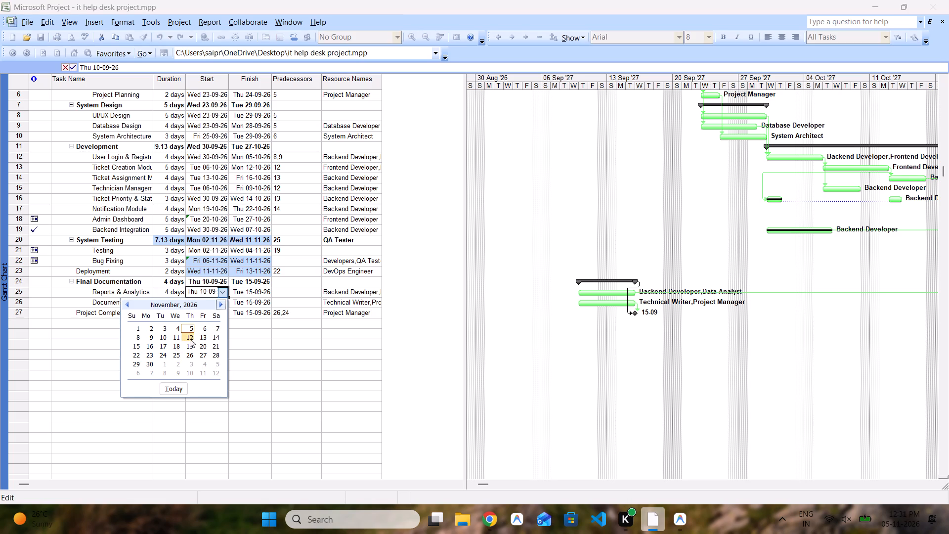
left_click(217, 339)
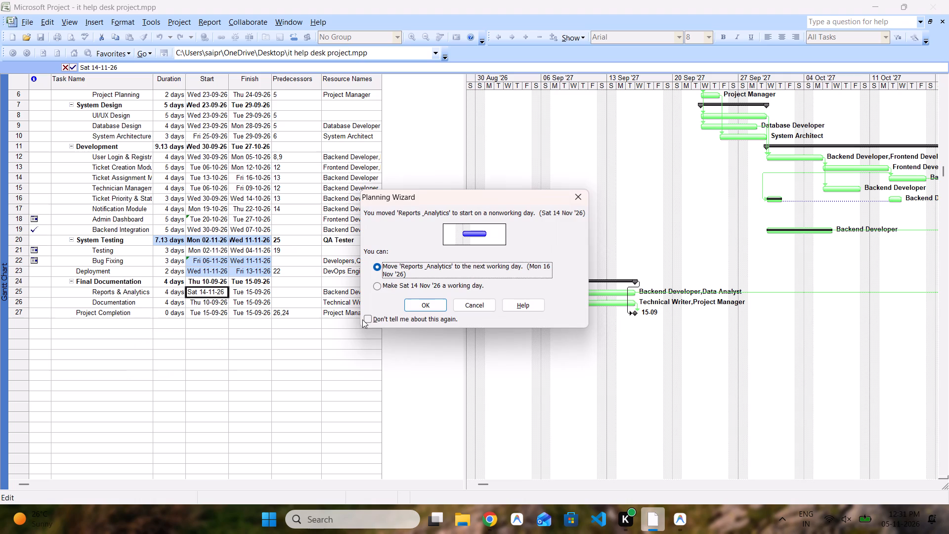
left_click(417, 310)
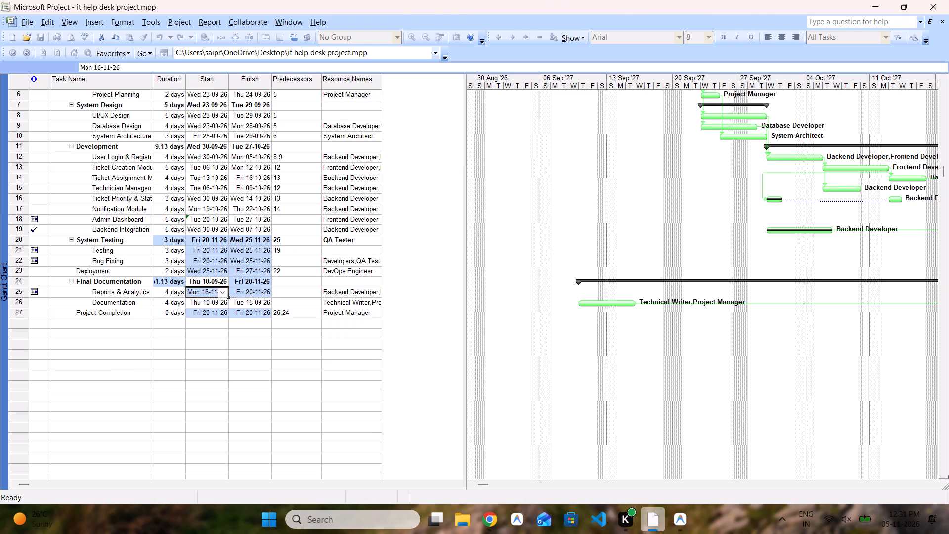
Set the Documentation task's start date to Saturday 21-11-26 and accept moving it to the next working day, 23-11-26.
left_click(214, 305)
left_click(222, 304)
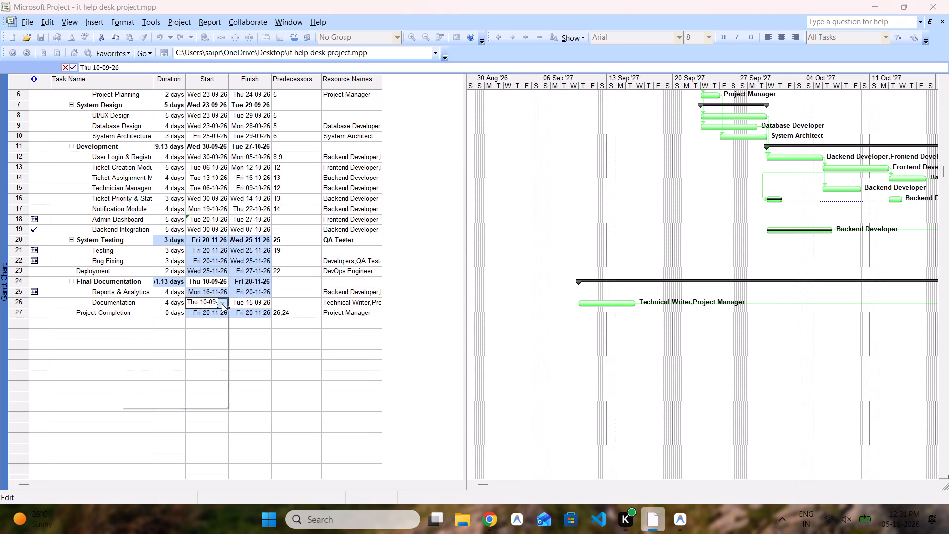
double_click(219, 313)
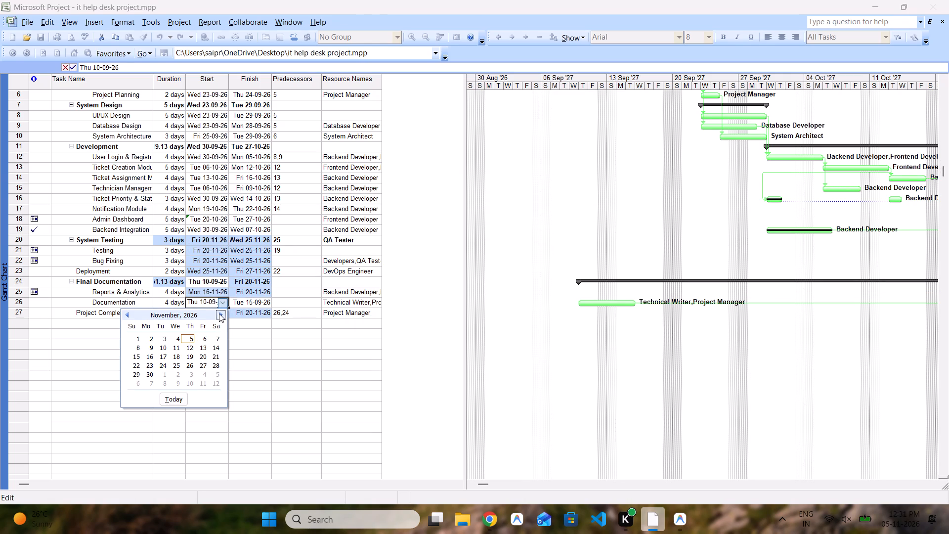
left_click(214, 356)
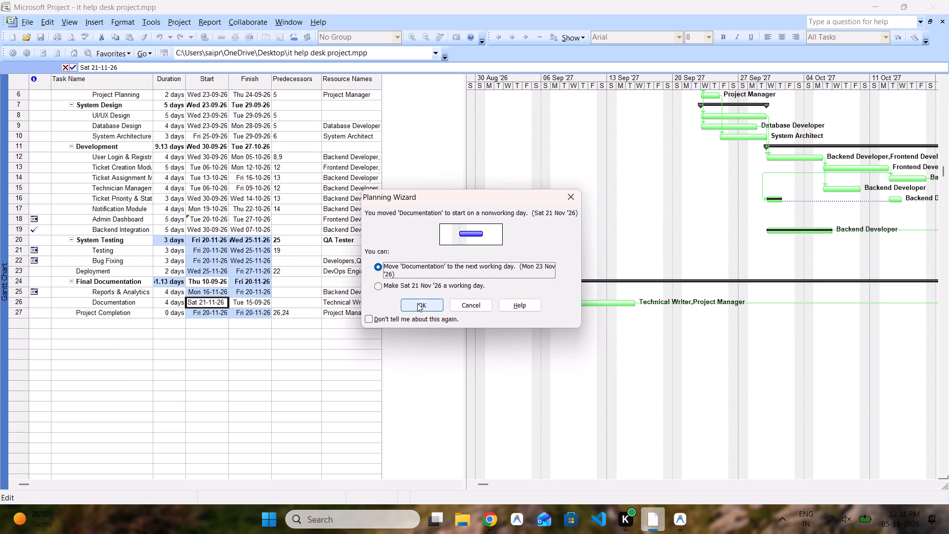
left_click(417, 303)
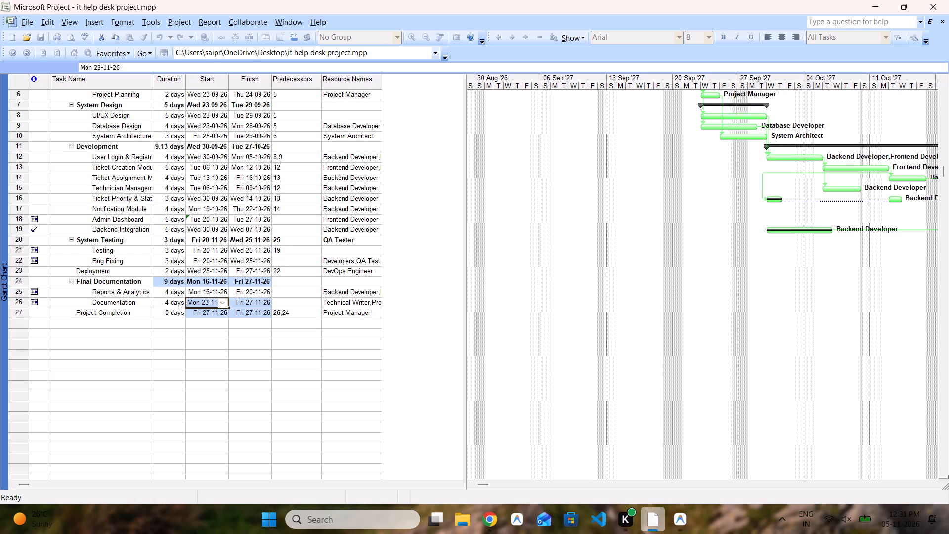
Display the schedule in the Network Diagram view and examine the boxes and links of the testing and final documentation tasks.
scroll(586, 240, "up", 1)
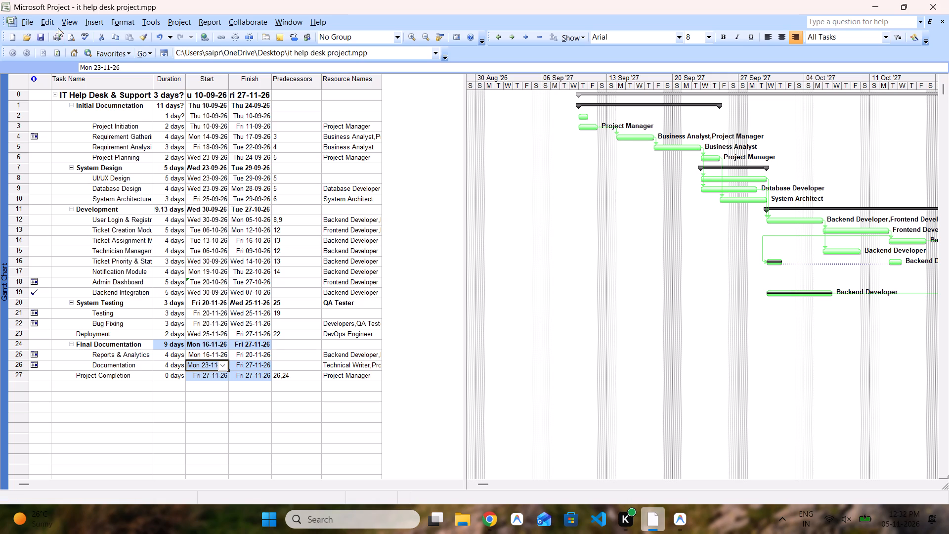
left_click(69, 15)
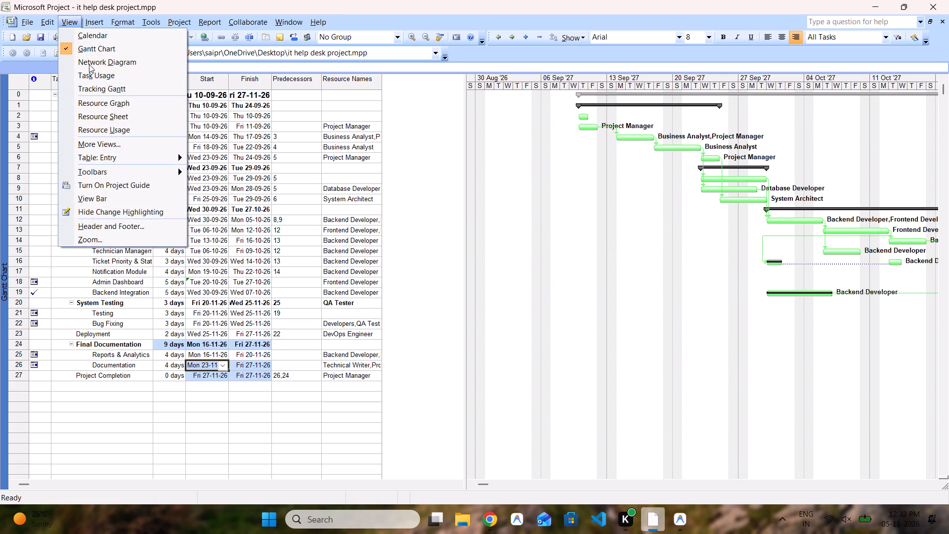
left_click(89, 63)
scroll(229, 217, "up", 1)
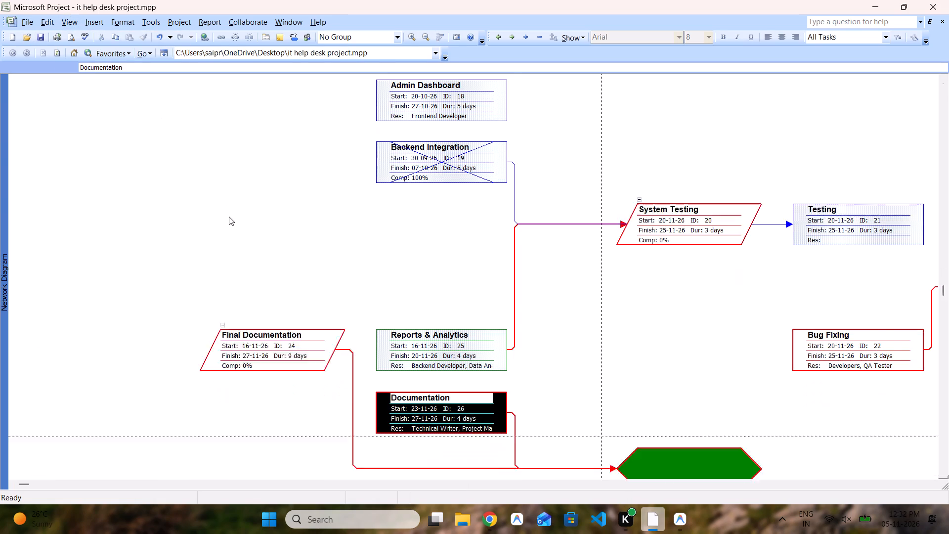
scroll(229, 217, "up", 1)
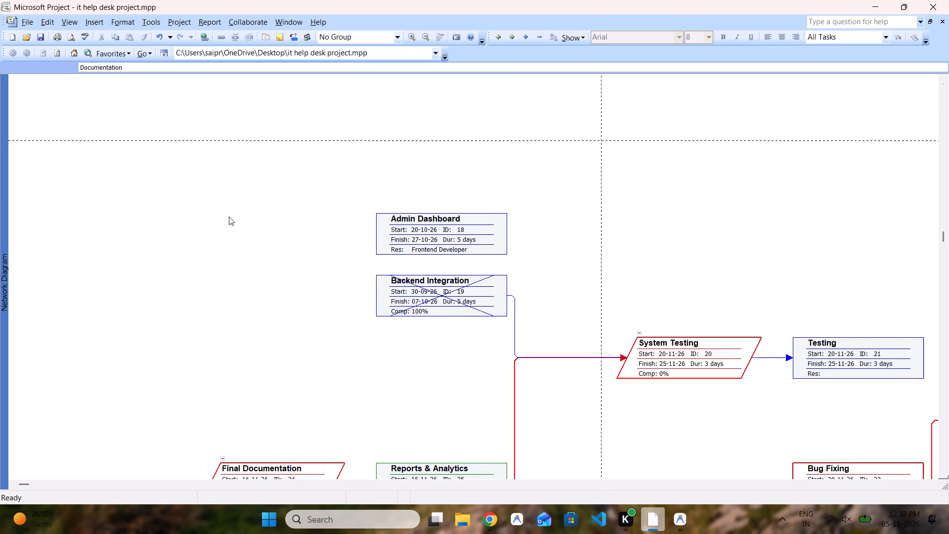
scroll(229, 217, "down", 1)
left_click(73, 28)
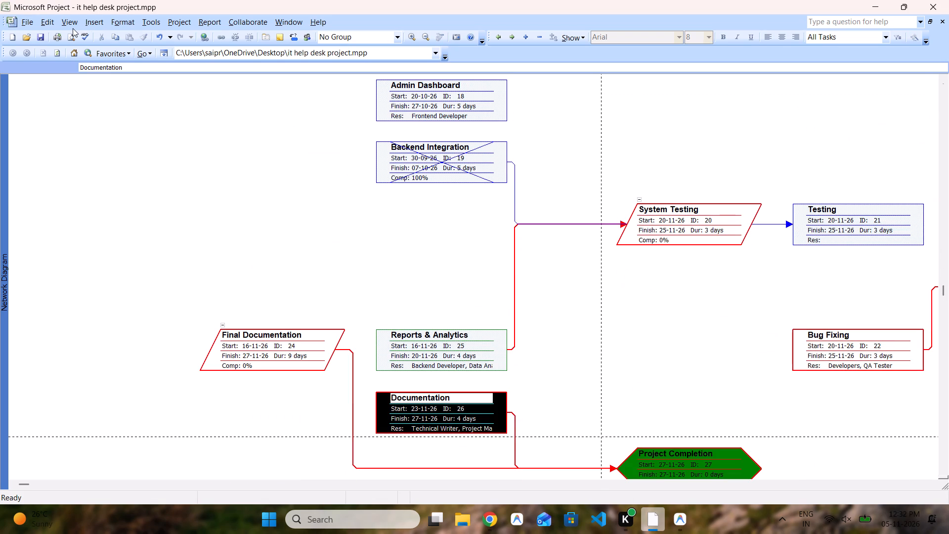
In the Gantt Chart view, set Project Completion's start date to Saturday 28-11-26 and accept moving it to the next working day, 30-11-26.
left_click(71, 25)
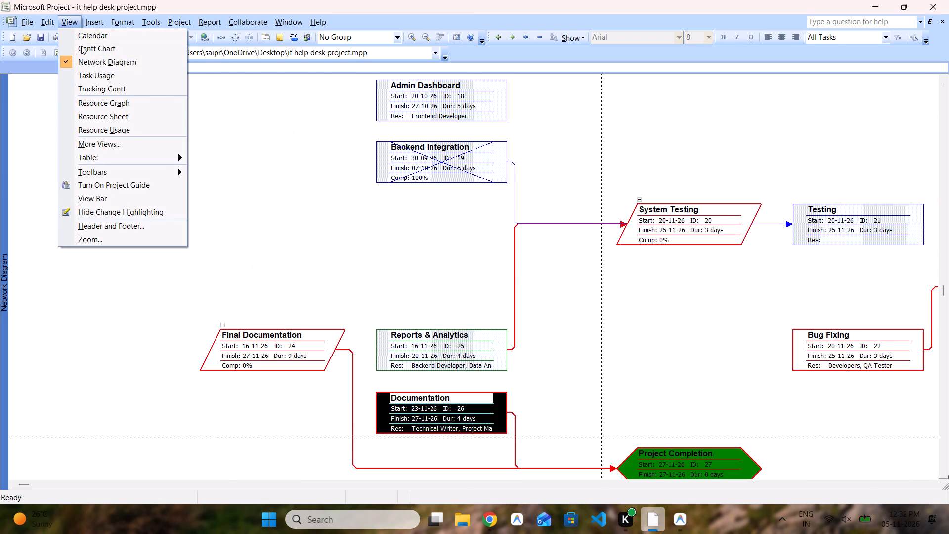
left_click(81, 46)
left_click(241, 421)
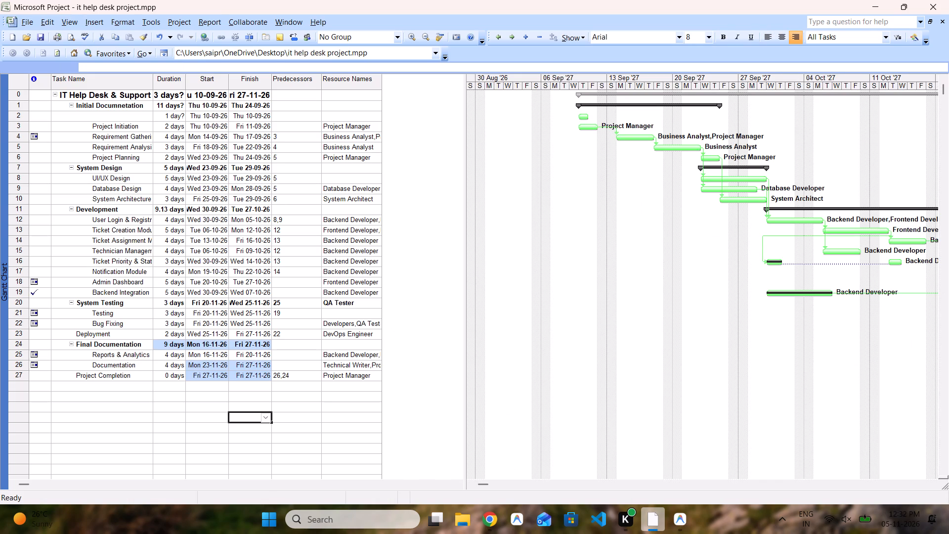
left_click(207, 376)
left_click(220, 376)
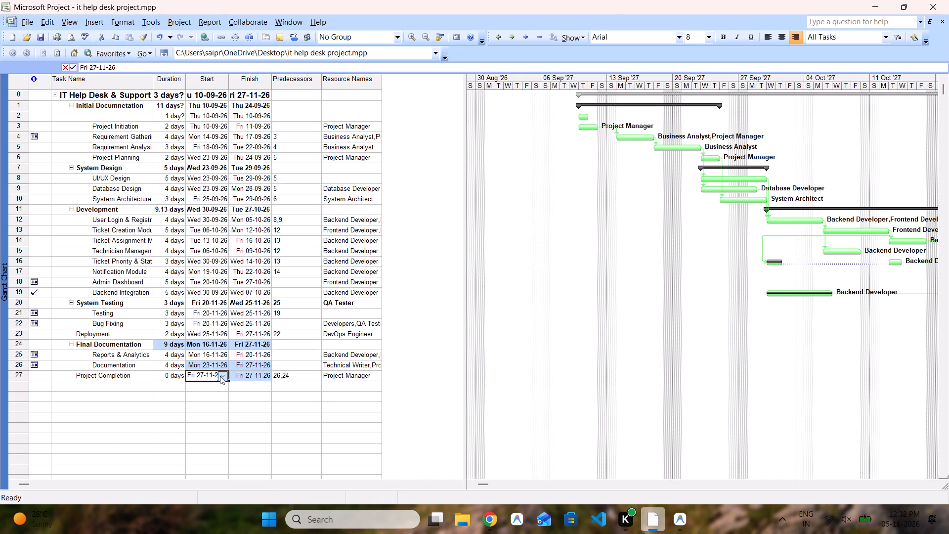
double_click(221, 388)
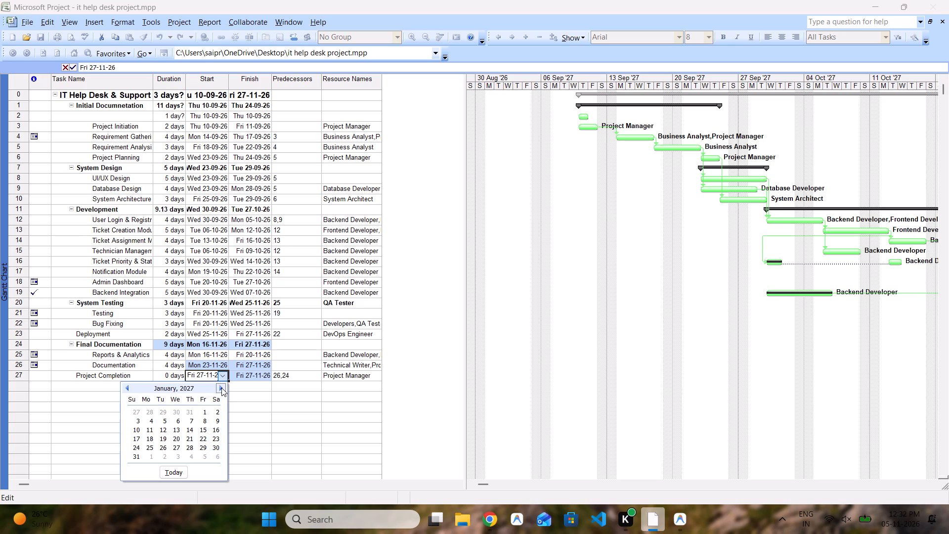
left_click(127, 387)
left_click(127, 387)
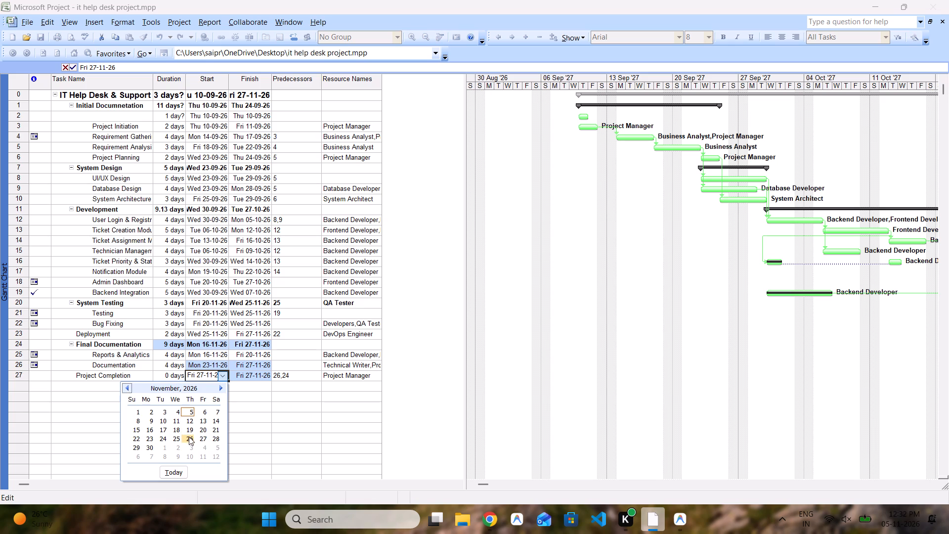
left_click(215, 440)
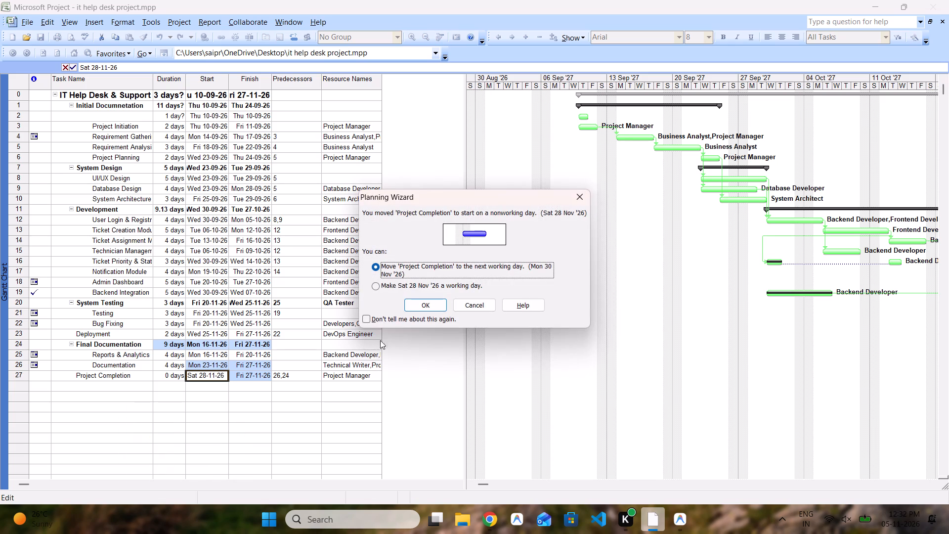
left_click(422, 310)
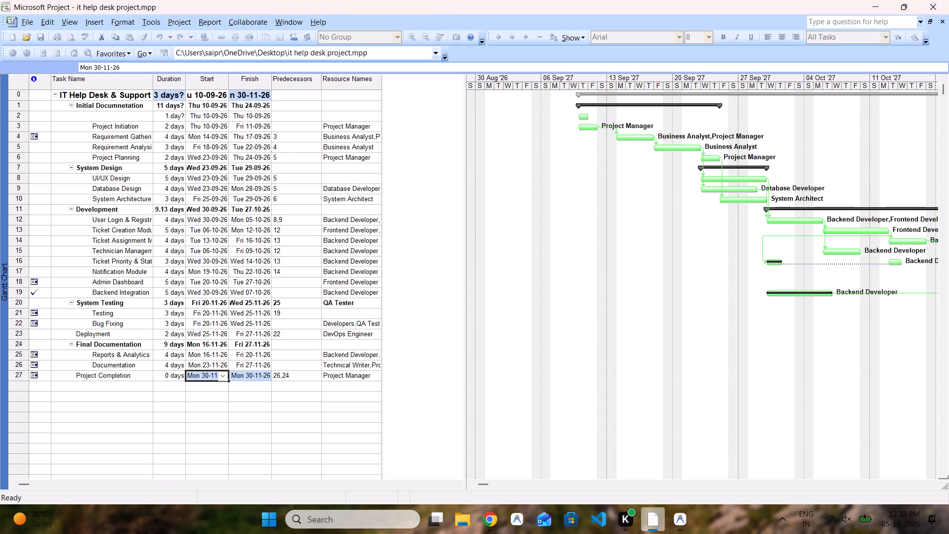
left_click(266, 418)
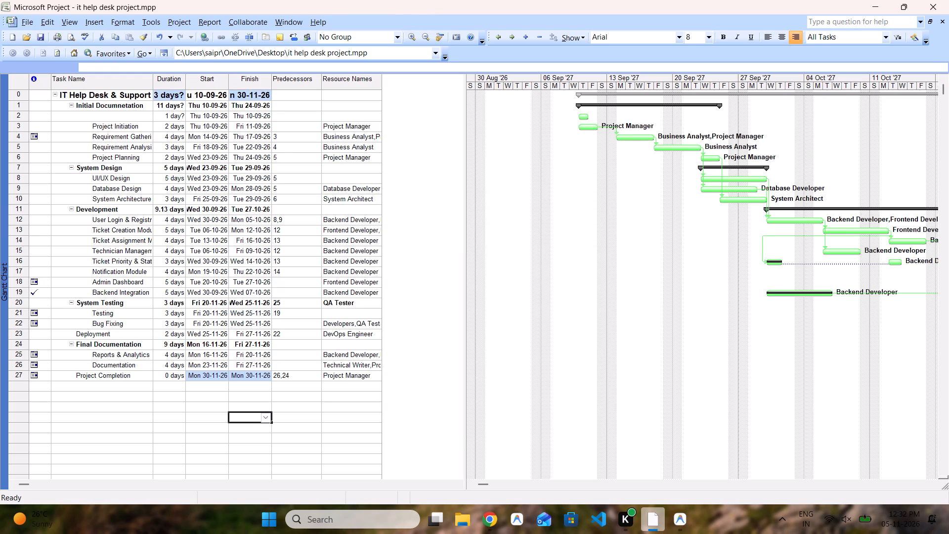
Delete the unnamed blank task directly above Project Initiation in the first summary phase.
left_click(174, 107)
left_click(174, 107)
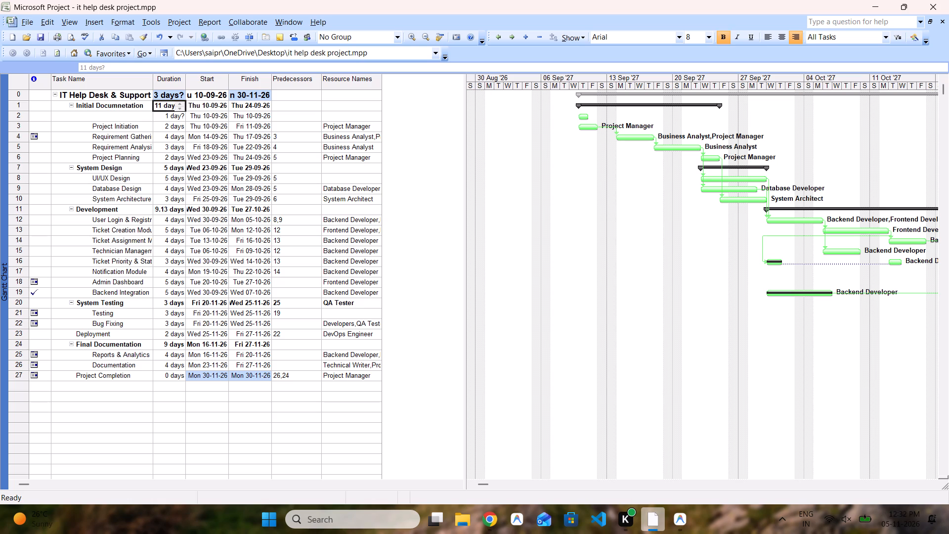
left_click(176, 120)
left_click(143, 115)
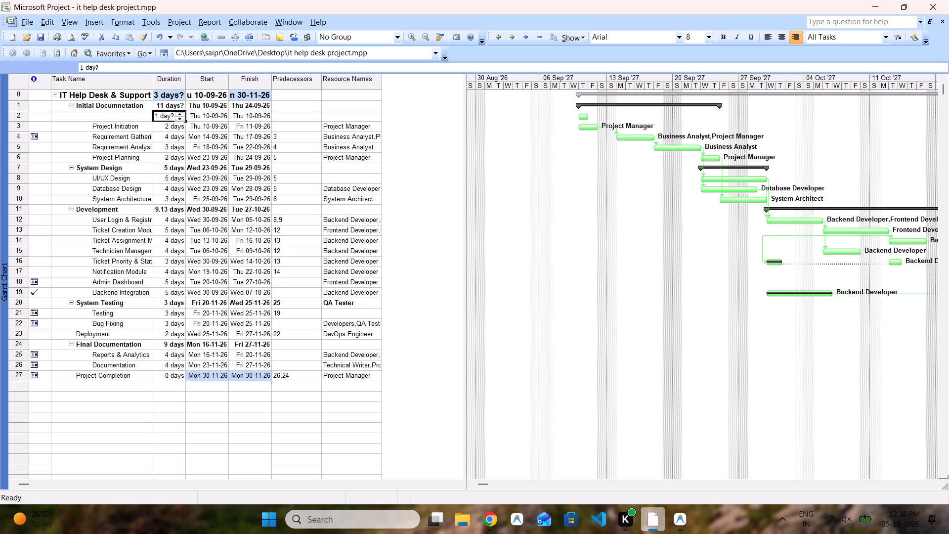
left_click(16, 117)
key("Delete")
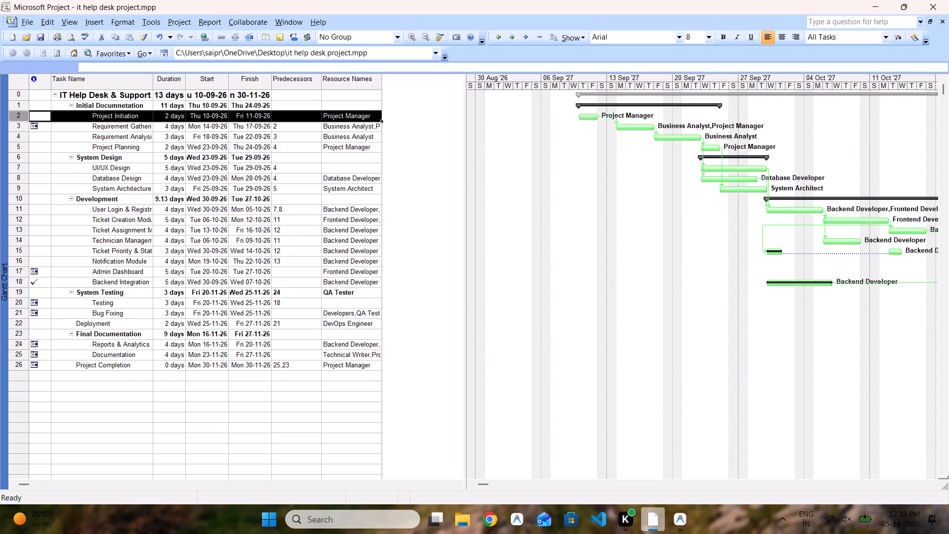
left_click(124, 392)
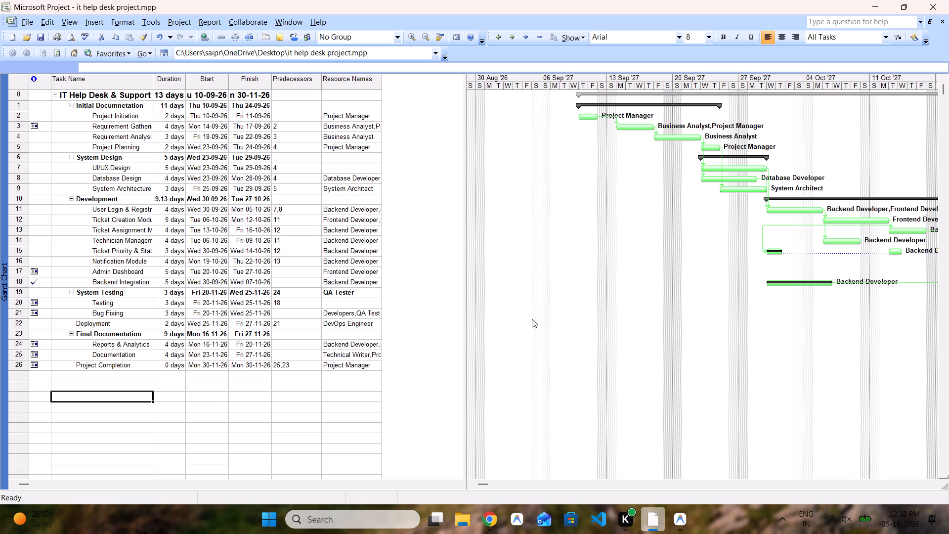
Set the Backend Integration task's start date to 28-10-26, following the end of the Admin Dashboard bar.
scroll(742, 287, "left", 4)
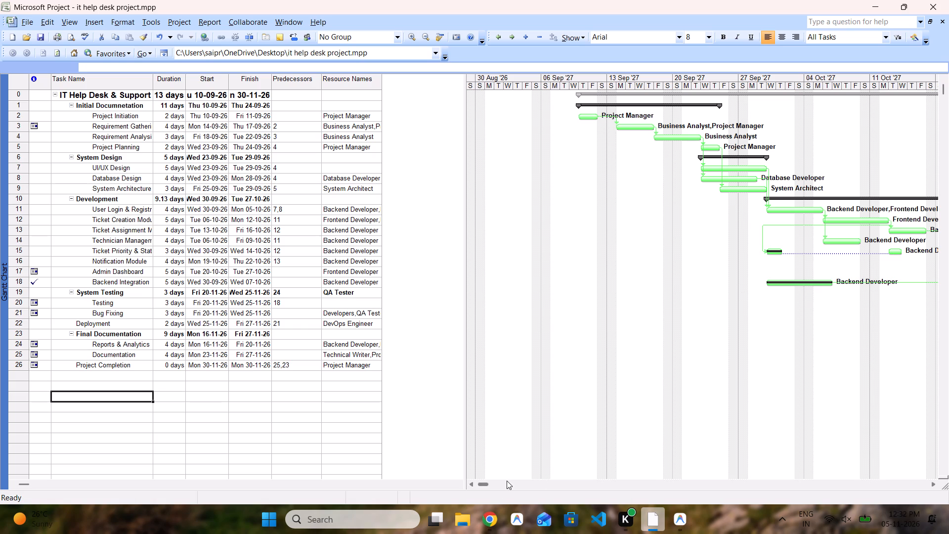
left_click(505, 482)
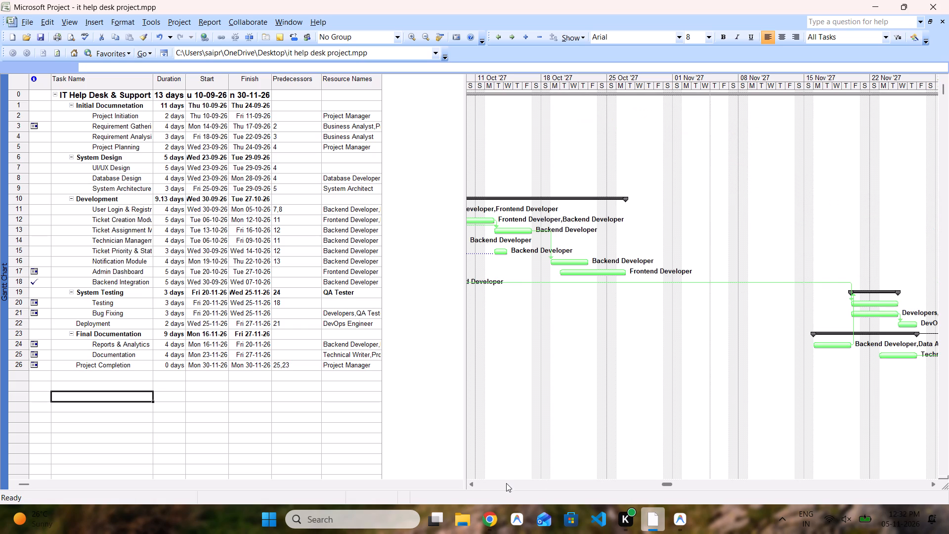
scroll(640, 397, "right", 1)
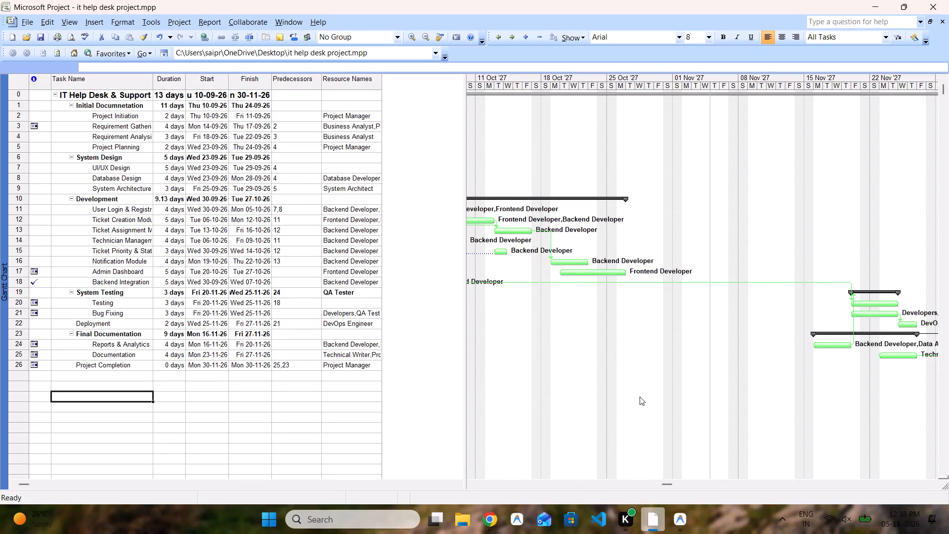
left_click(609, 274)
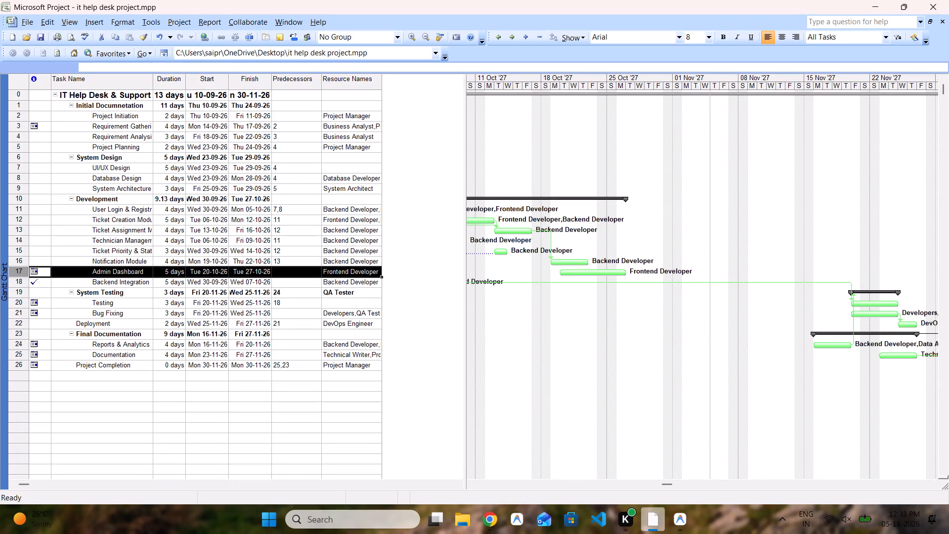
left_click(216, 284)
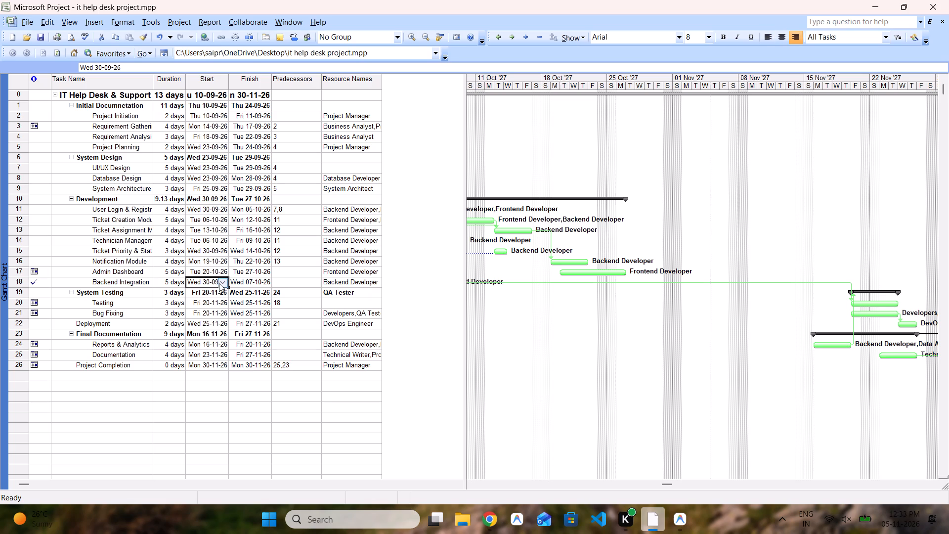
left_click(221, 283)
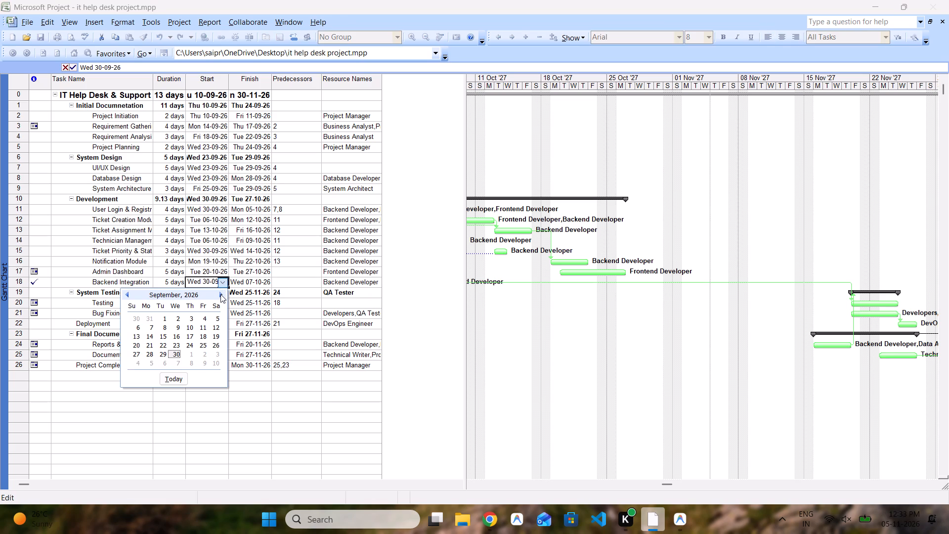
left_click(220, 294)
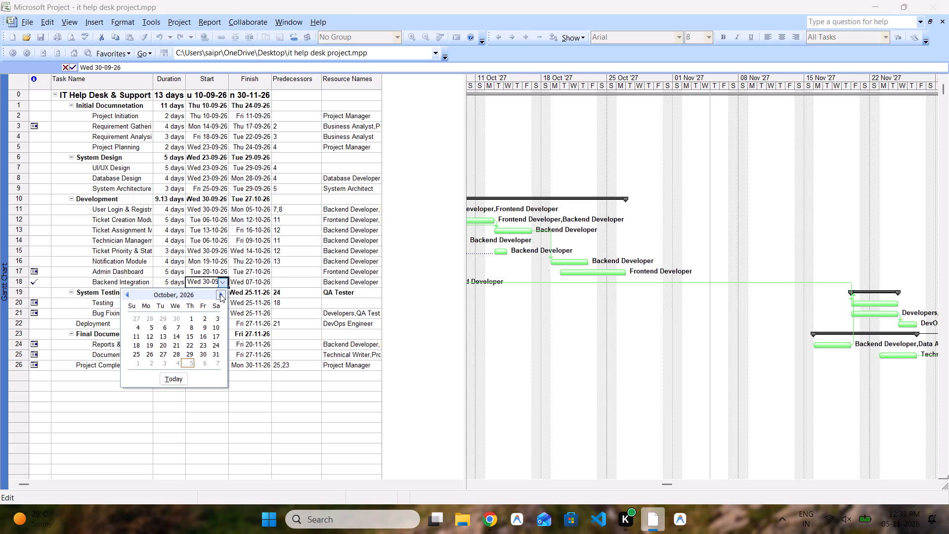
left_click(179, 353)
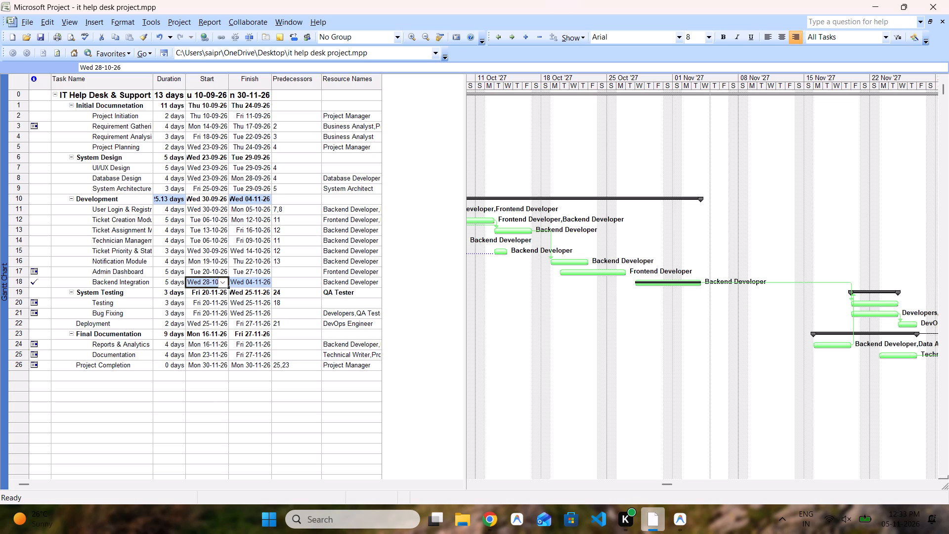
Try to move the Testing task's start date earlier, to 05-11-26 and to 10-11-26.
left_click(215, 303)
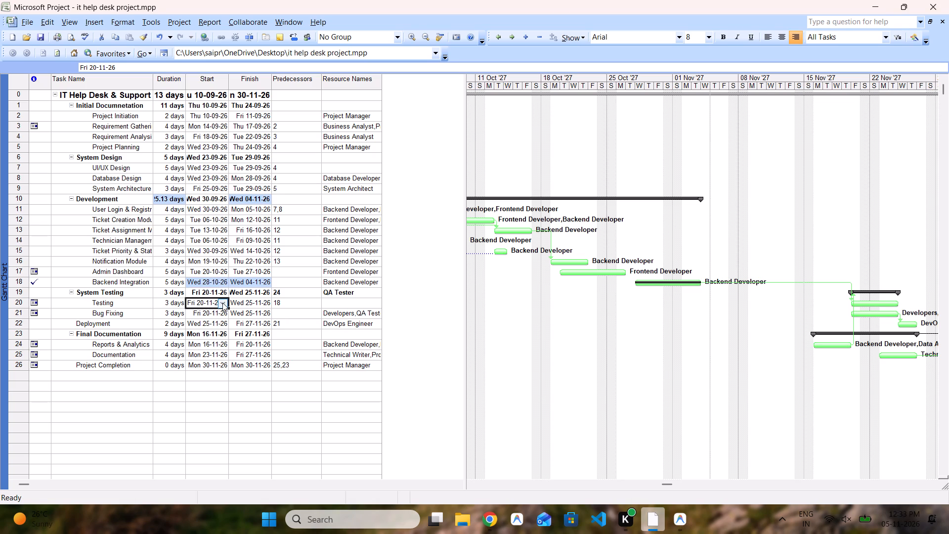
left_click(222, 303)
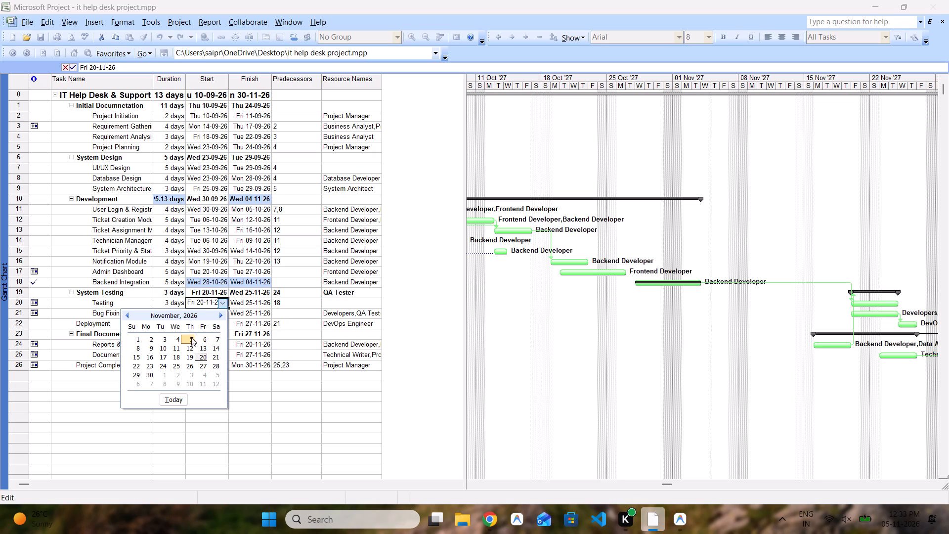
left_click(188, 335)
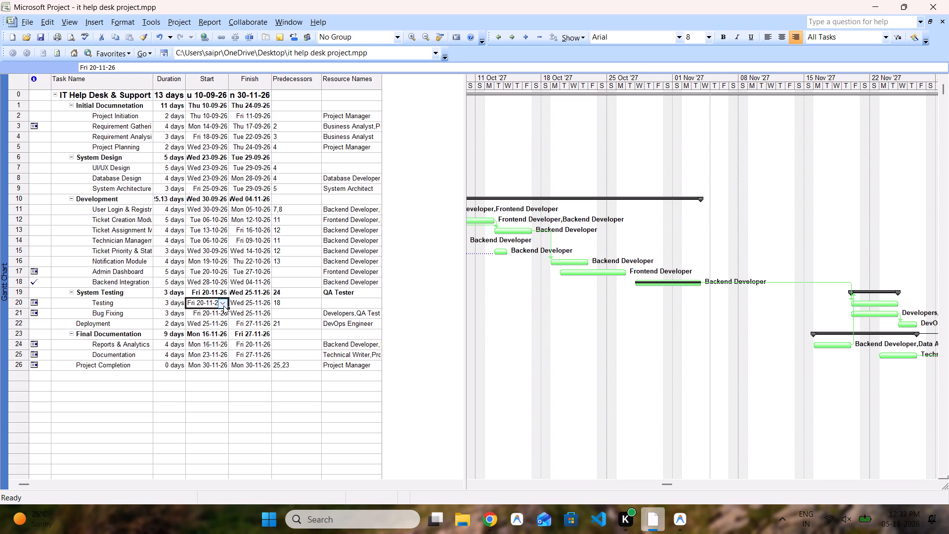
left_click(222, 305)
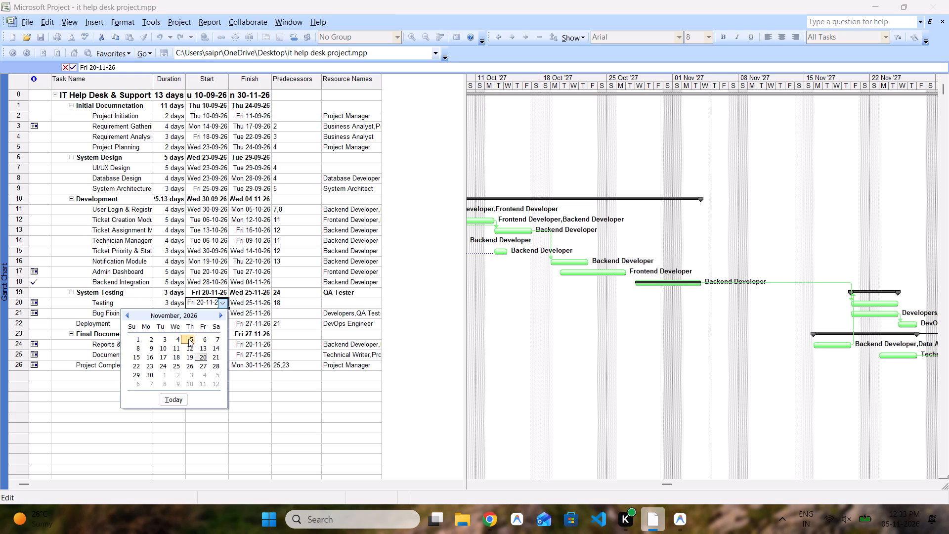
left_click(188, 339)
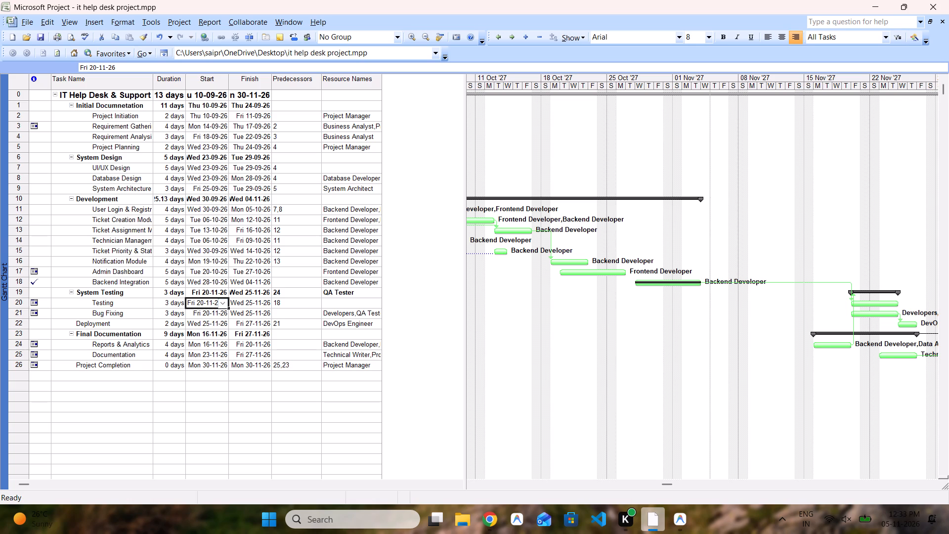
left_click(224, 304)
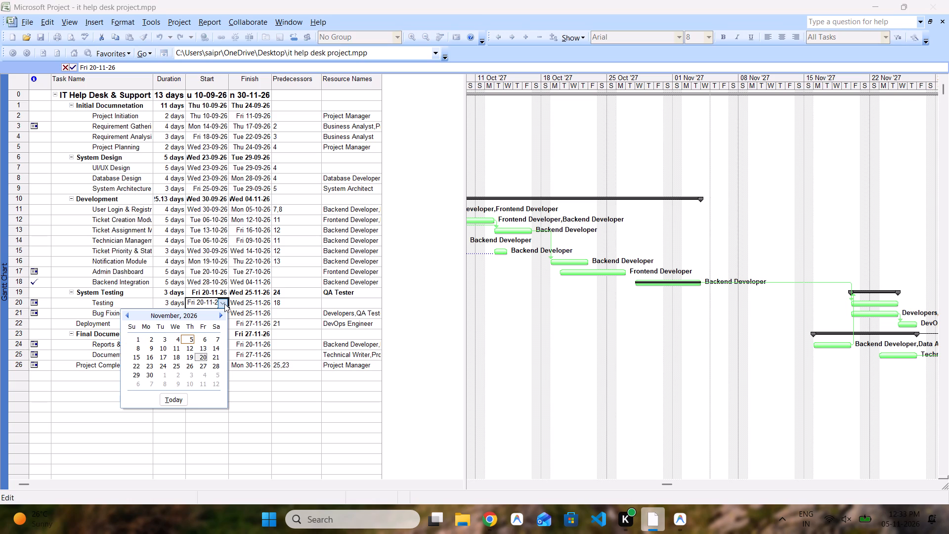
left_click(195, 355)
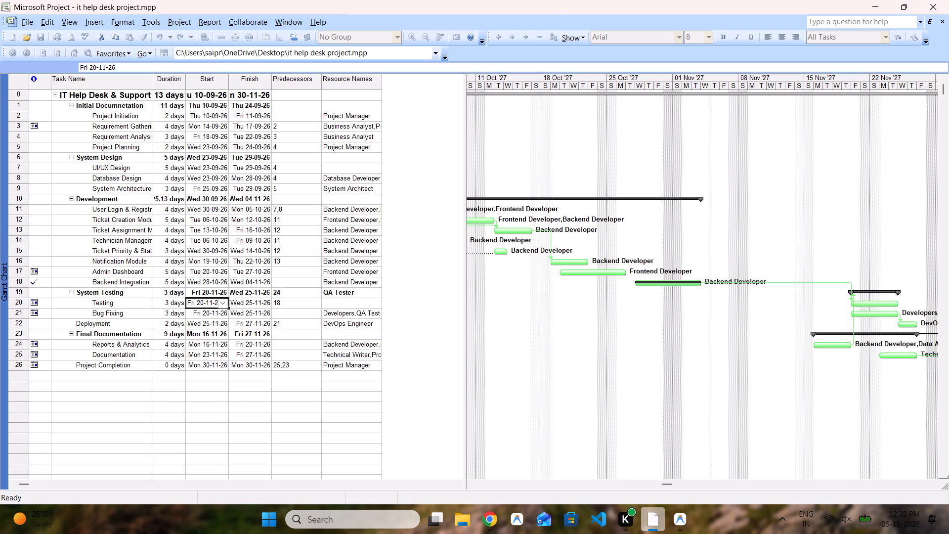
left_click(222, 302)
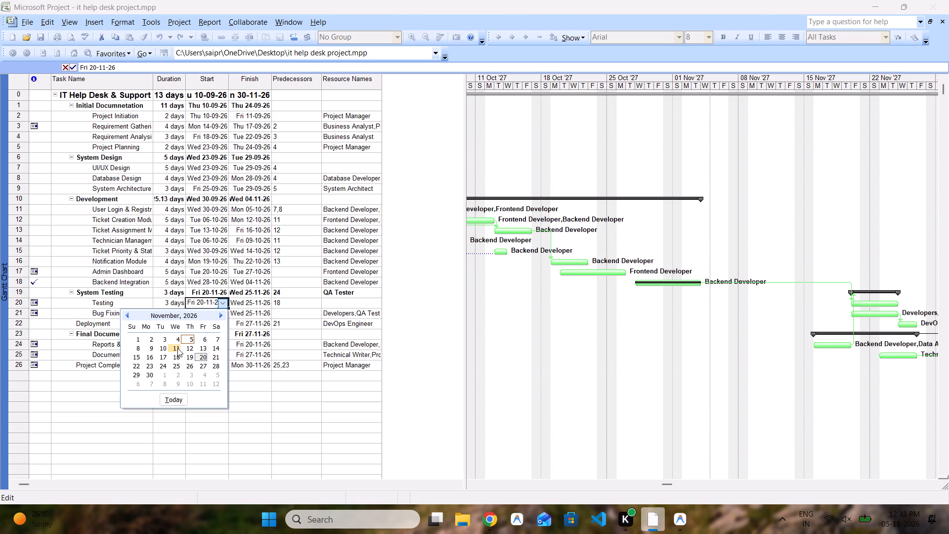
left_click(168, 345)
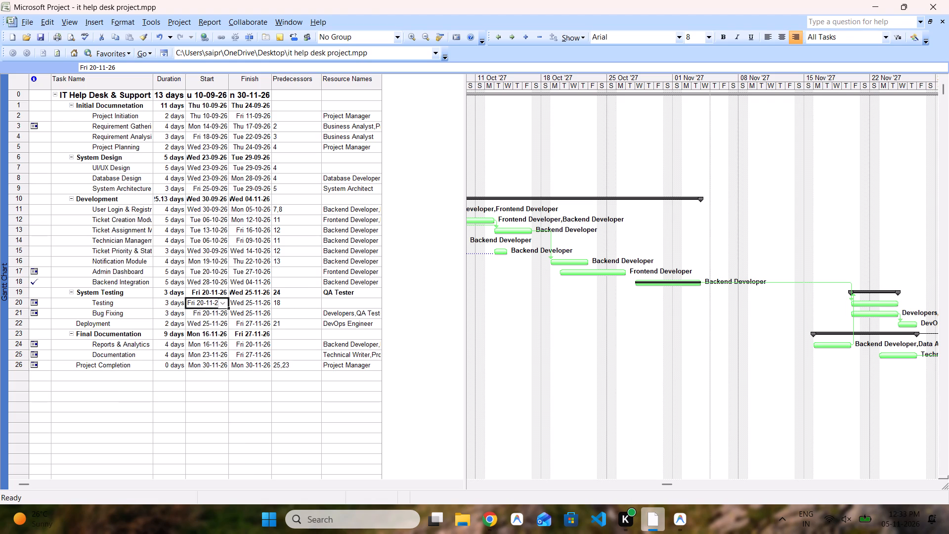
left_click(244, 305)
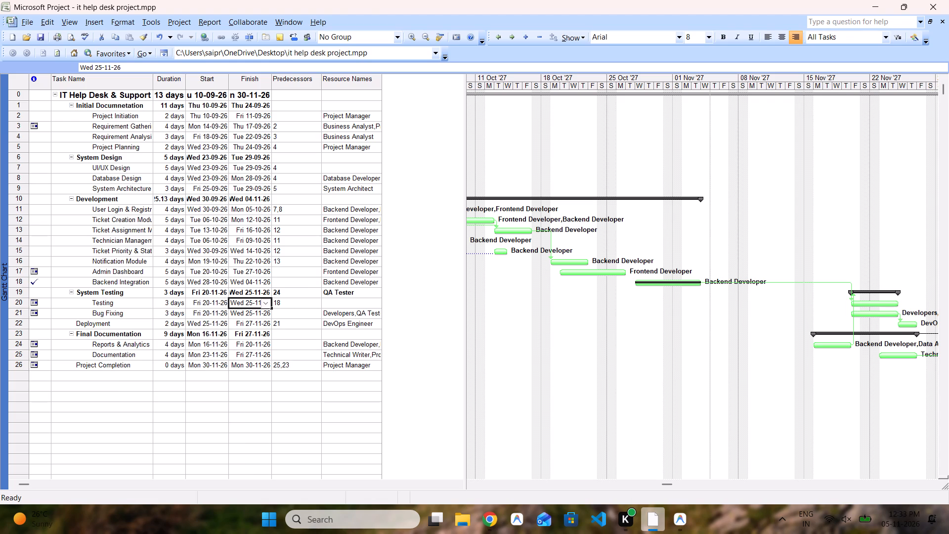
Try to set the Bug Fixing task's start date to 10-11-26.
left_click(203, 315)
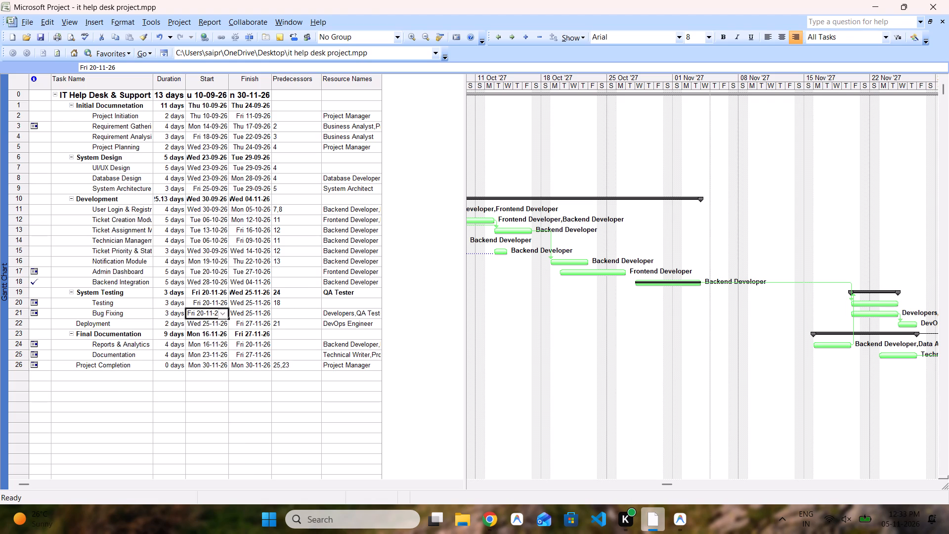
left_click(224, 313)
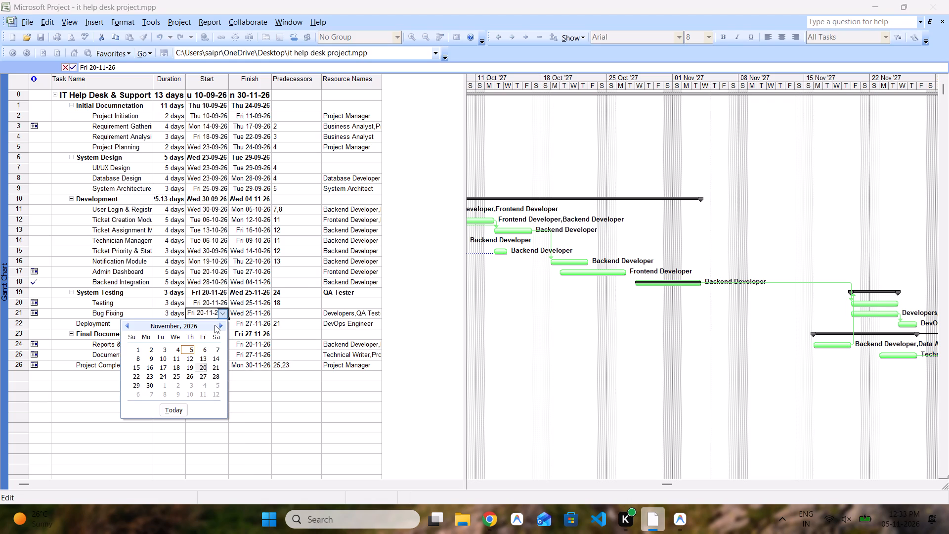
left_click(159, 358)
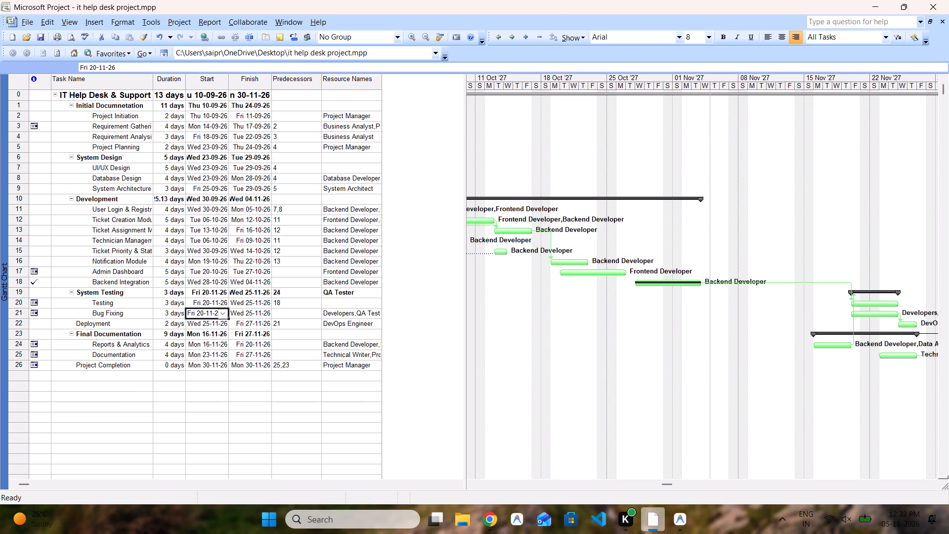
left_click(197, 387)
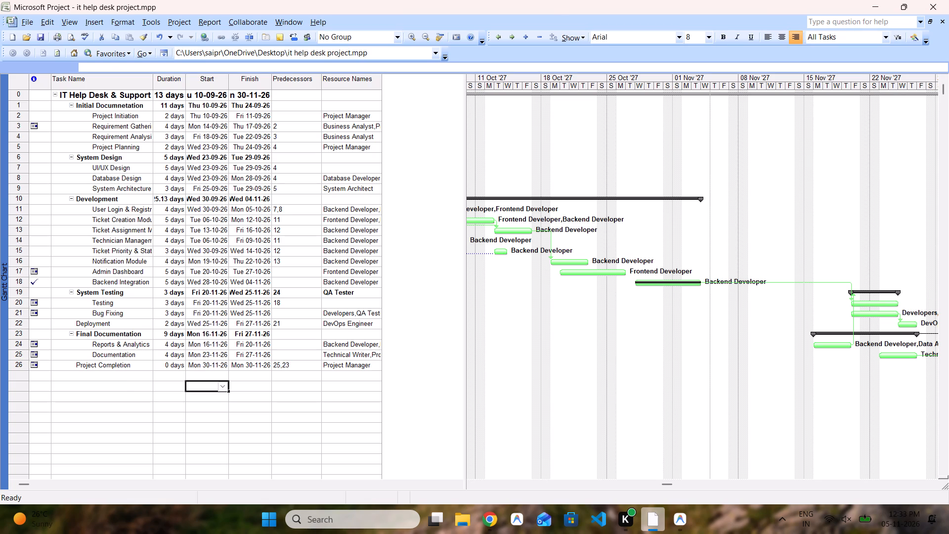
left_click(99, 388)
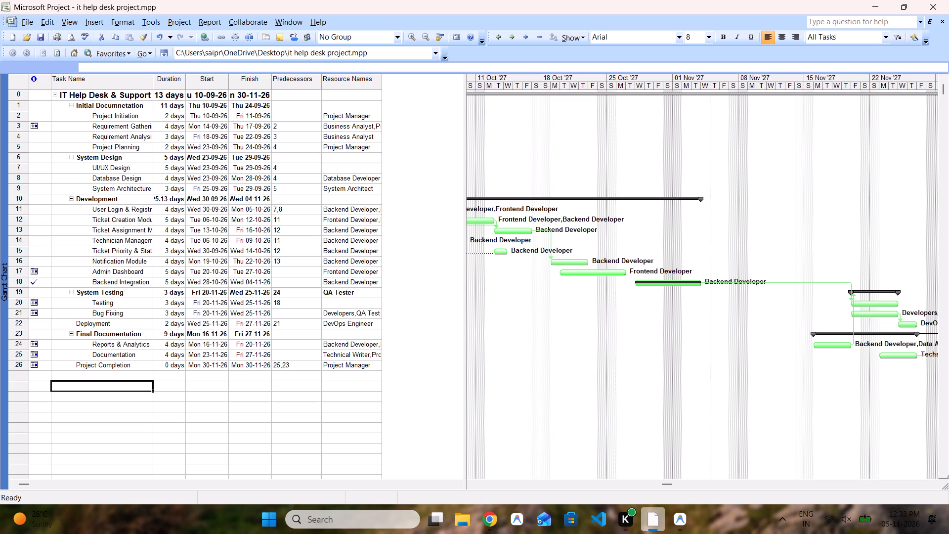
Add a new Testing task below Project Completion with a 3-day duration and a start date of 05-11-26.
type("Testing")
key("space")
key("Right")
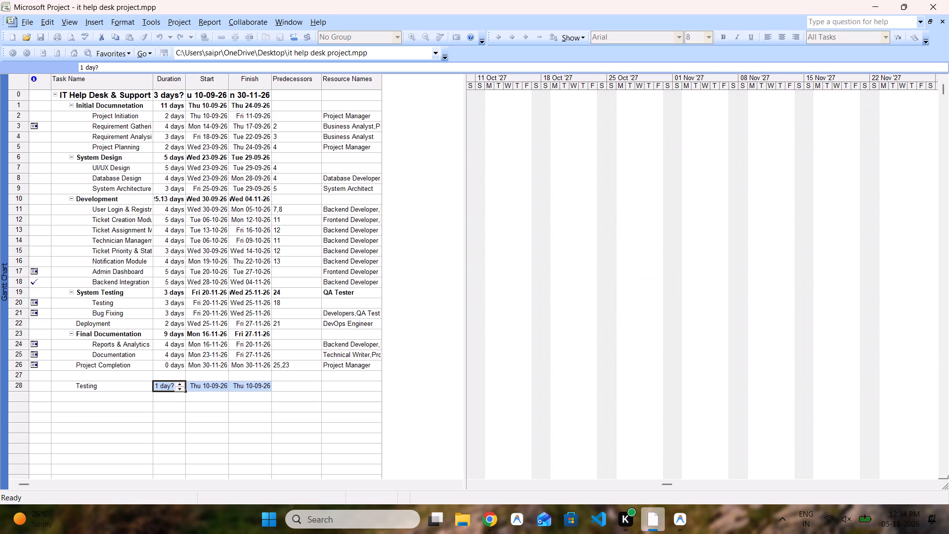
double_click(180, 384)
left_click(201, 387)
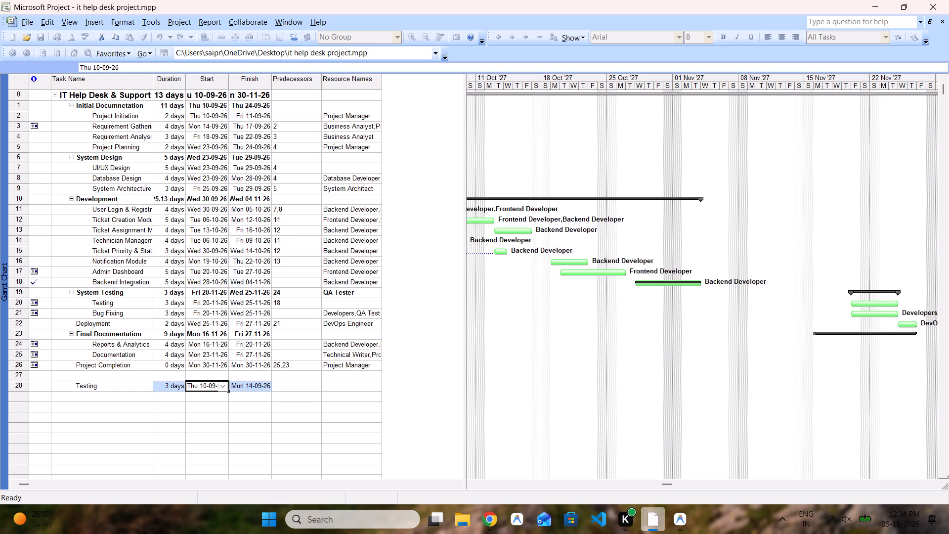
left_click(224, 388)
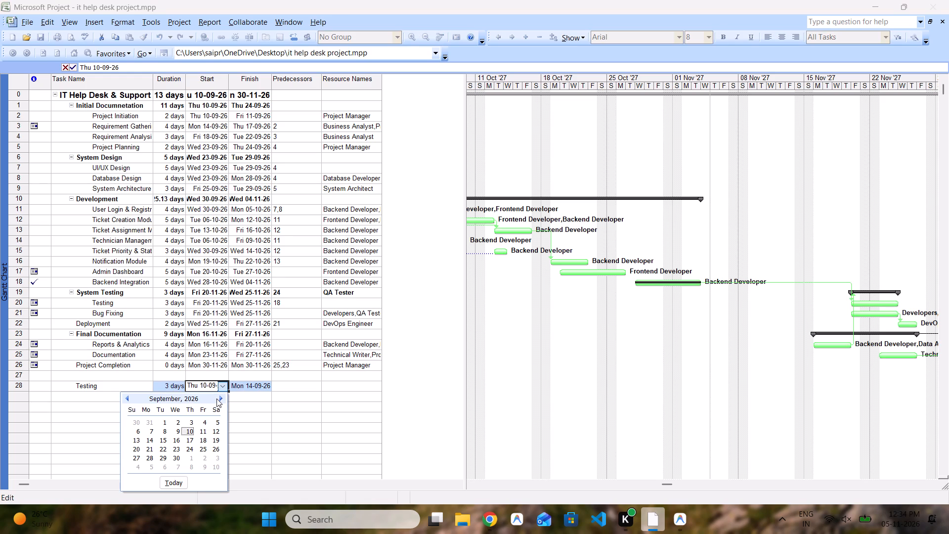
left_click(216, 399)
left_click(216, 399)
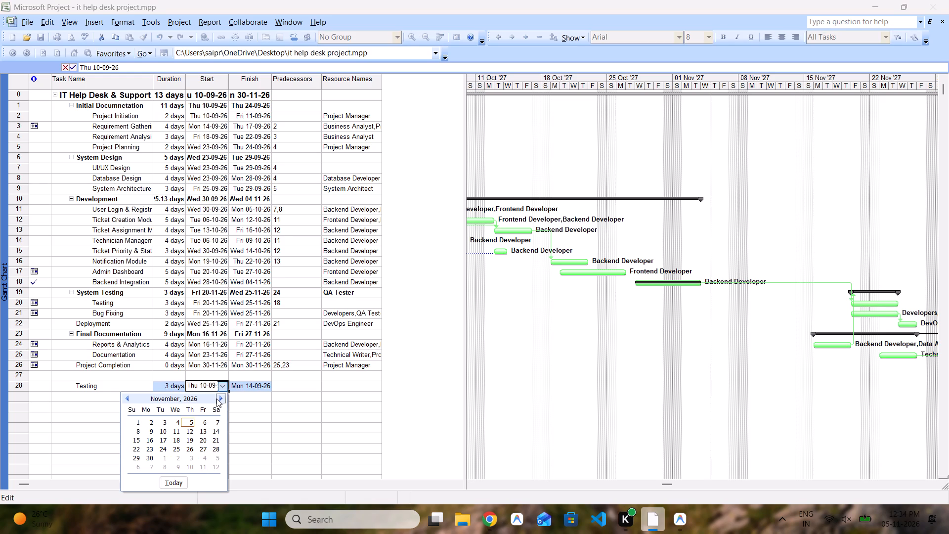
left_click(188, 423)
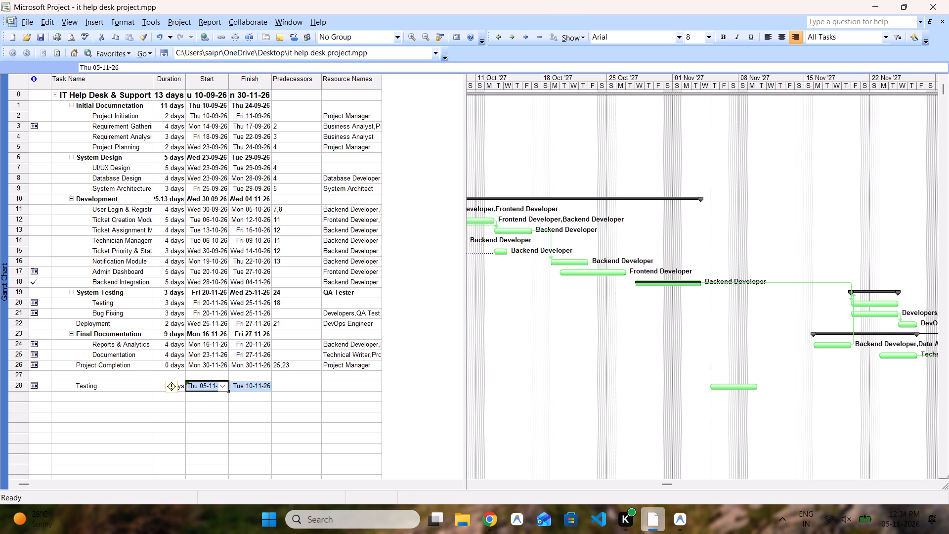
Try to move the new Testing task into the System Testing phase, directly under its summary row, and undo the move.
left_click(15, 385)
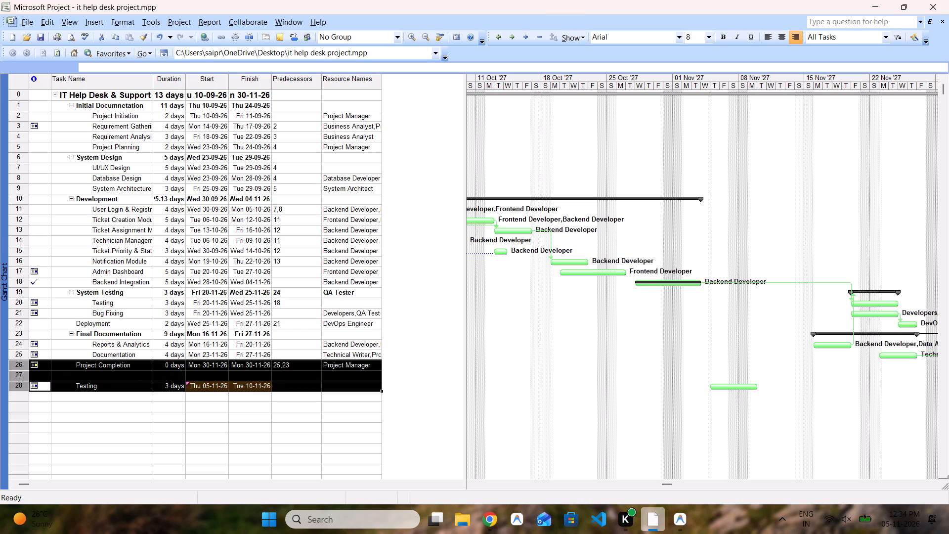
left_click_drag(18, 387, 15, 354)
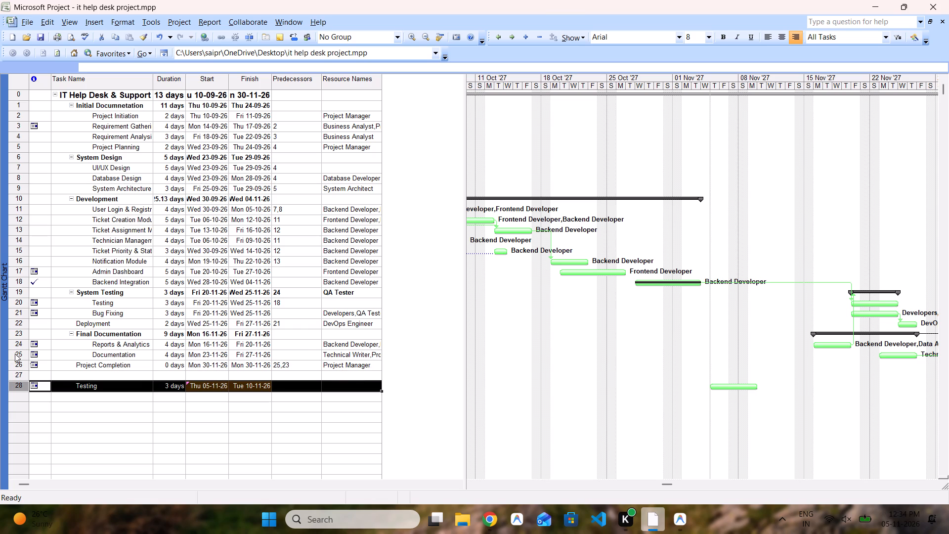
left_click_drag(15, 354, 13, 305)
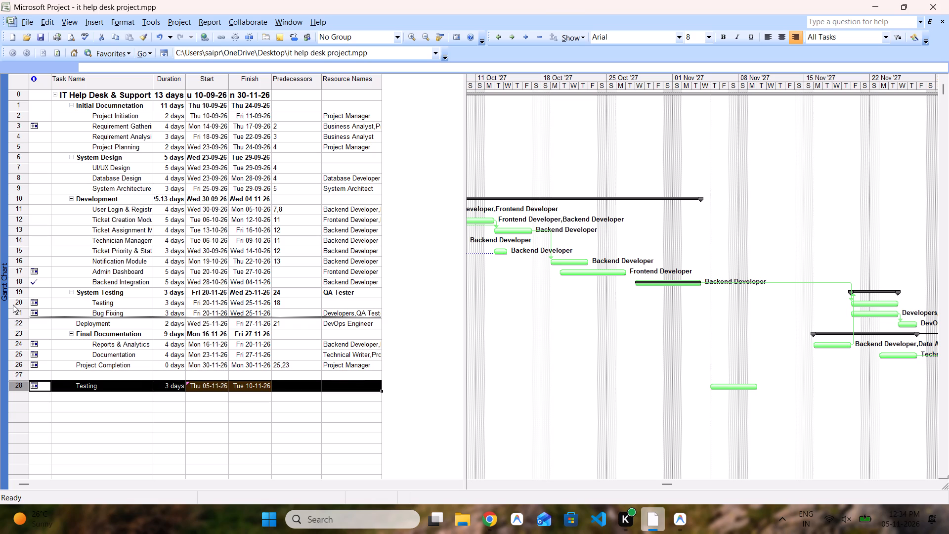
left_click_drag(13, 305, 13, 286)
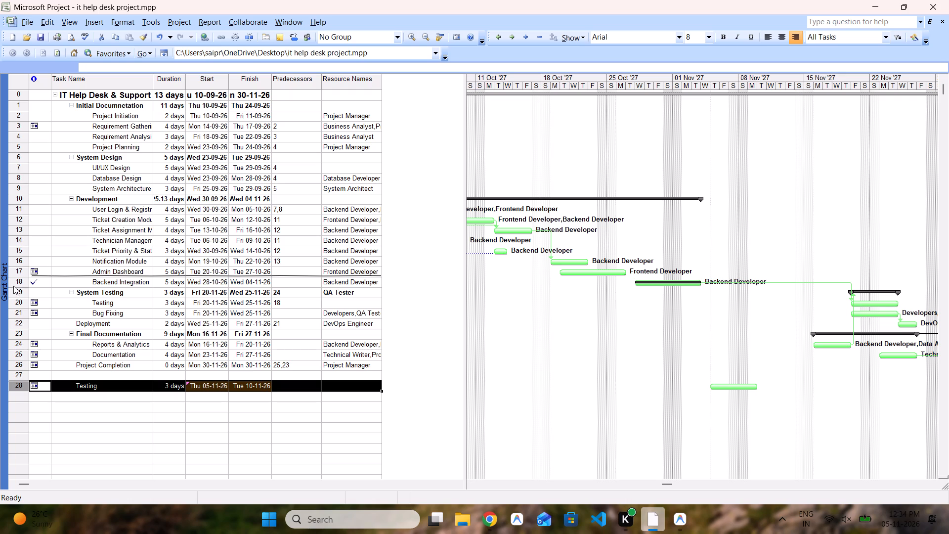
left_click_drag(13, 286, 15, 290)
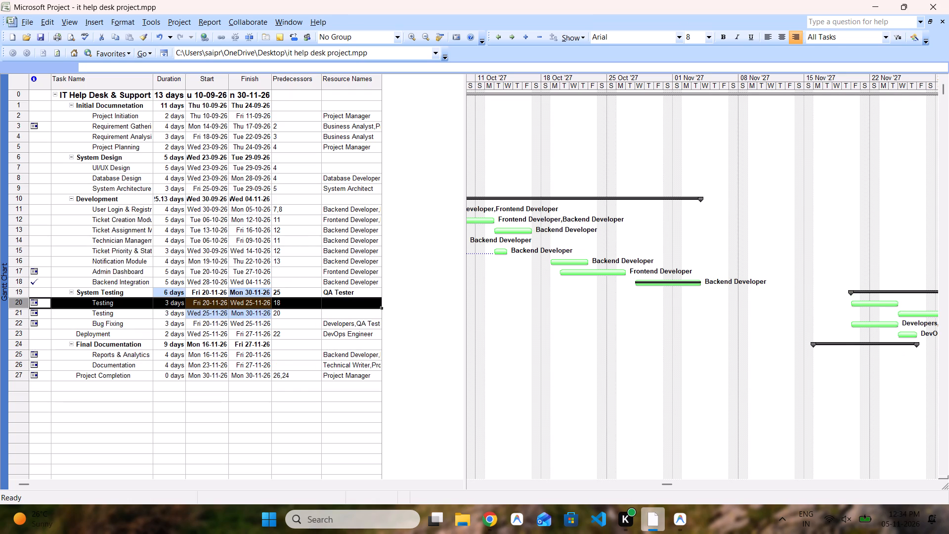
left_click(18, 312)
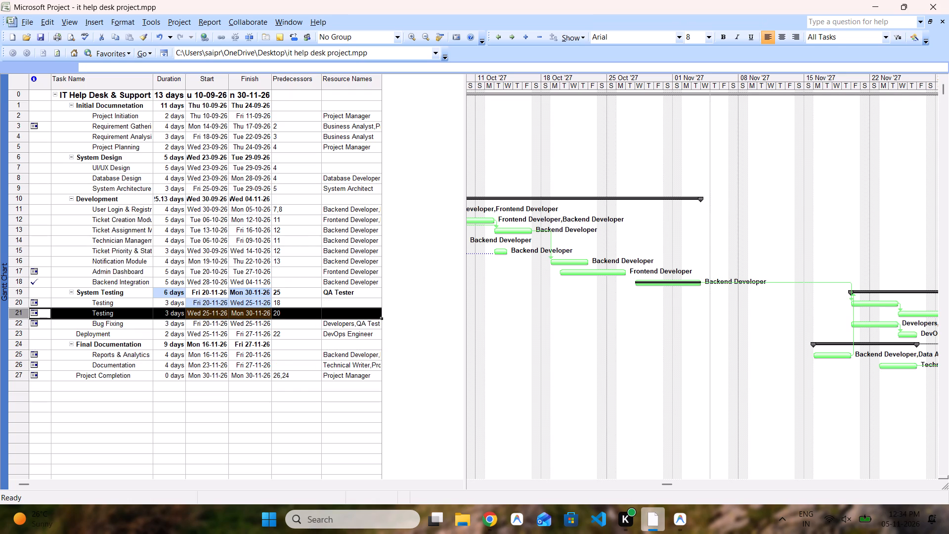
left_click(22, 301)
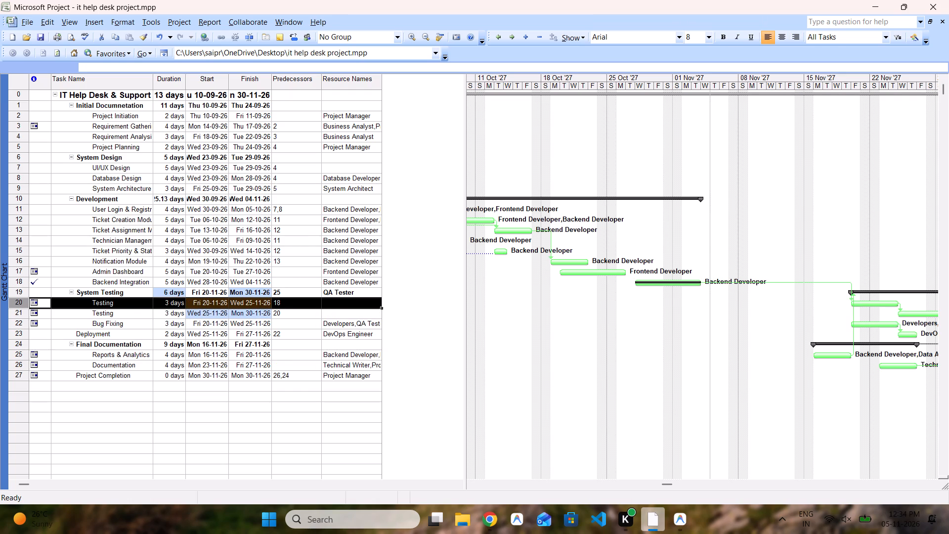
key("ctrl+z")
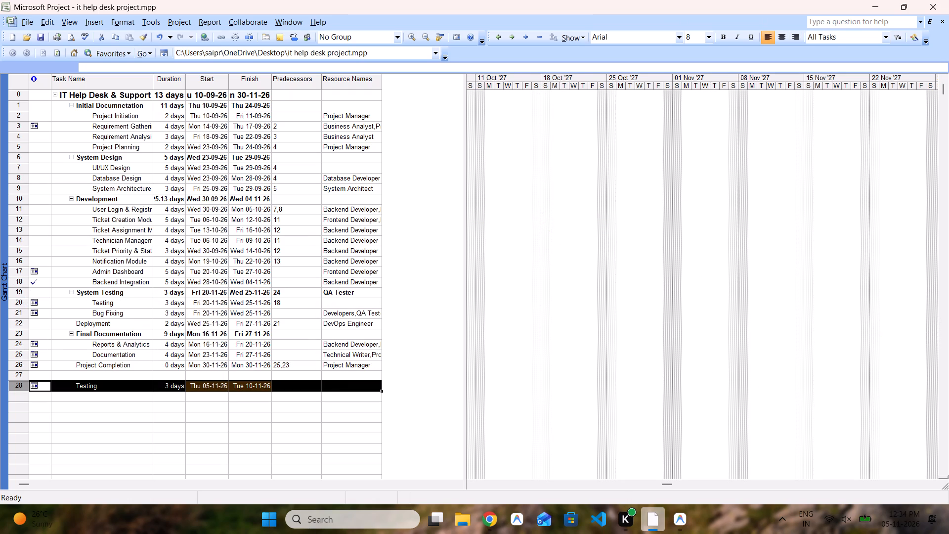
Delete the old Testing task inside the System Testing phase.
left_click(21, 303)
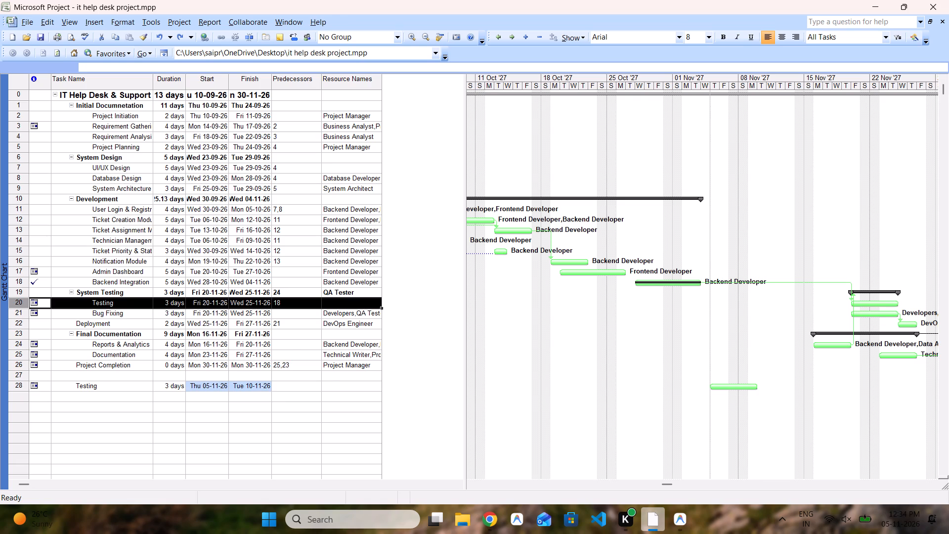
key("Delete")
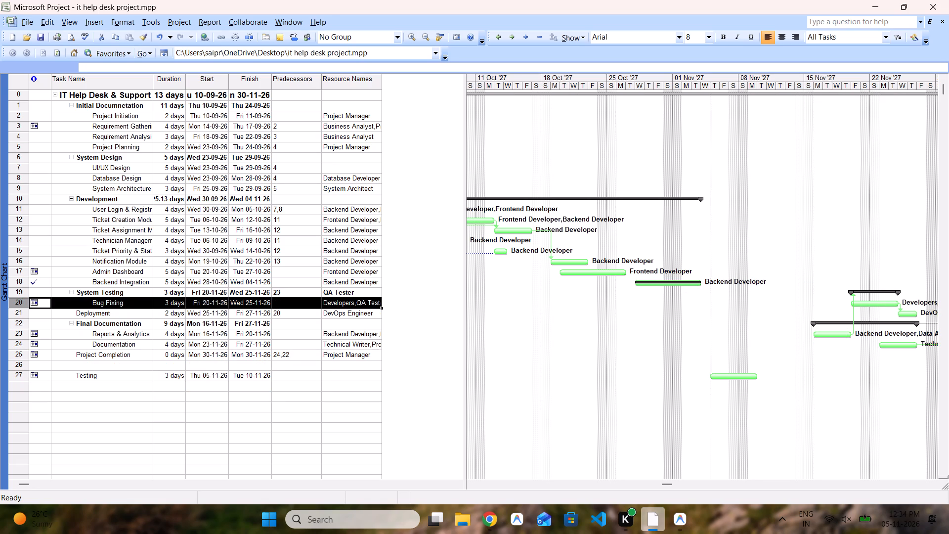
Add a new Bug Fixing task below the new Testing task, lasting 4 days and constrained to start no earlier than 11-11-26.
left_click(107, 387)
type("Bug Fixing")
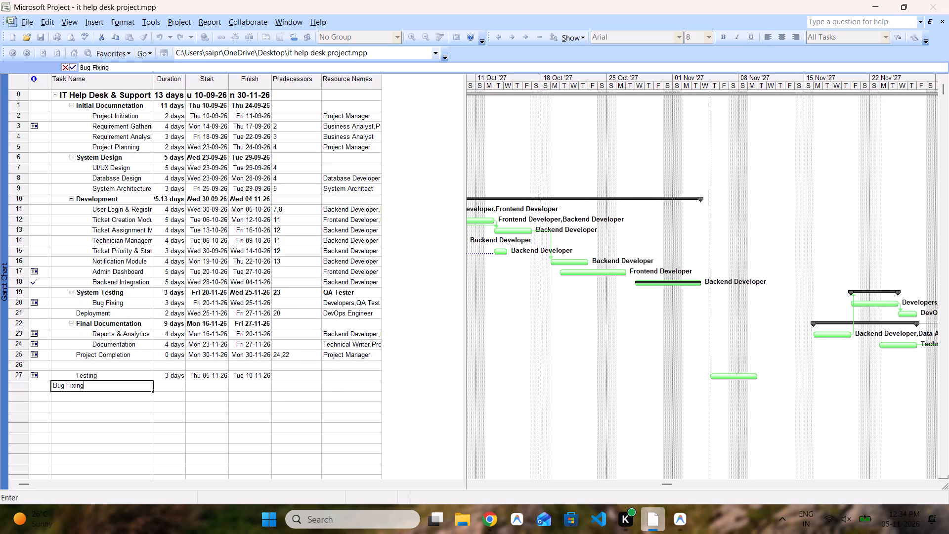
key("Right")
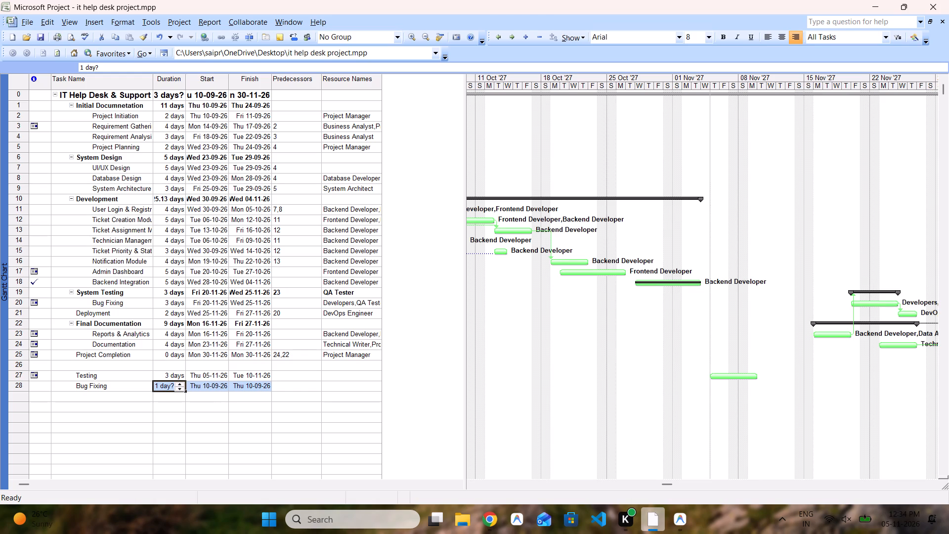
left_click(180, 381)
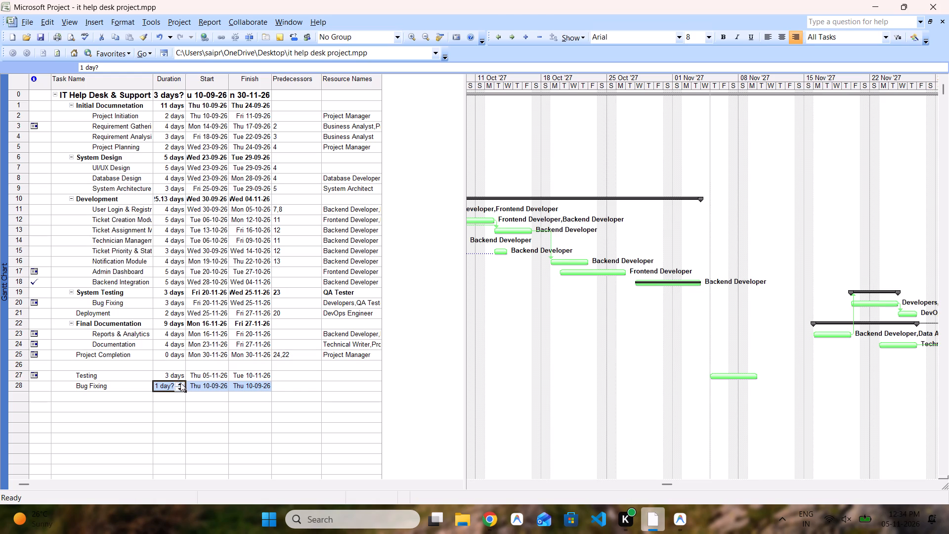
double_click(181, 384)
left_click(181, 384)
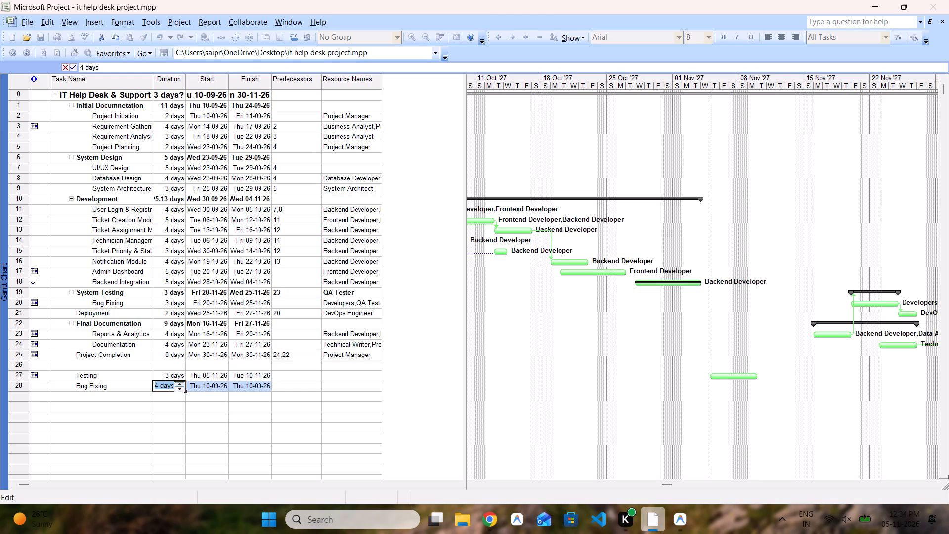
left_click(210, 389)
left_click(222, 386)
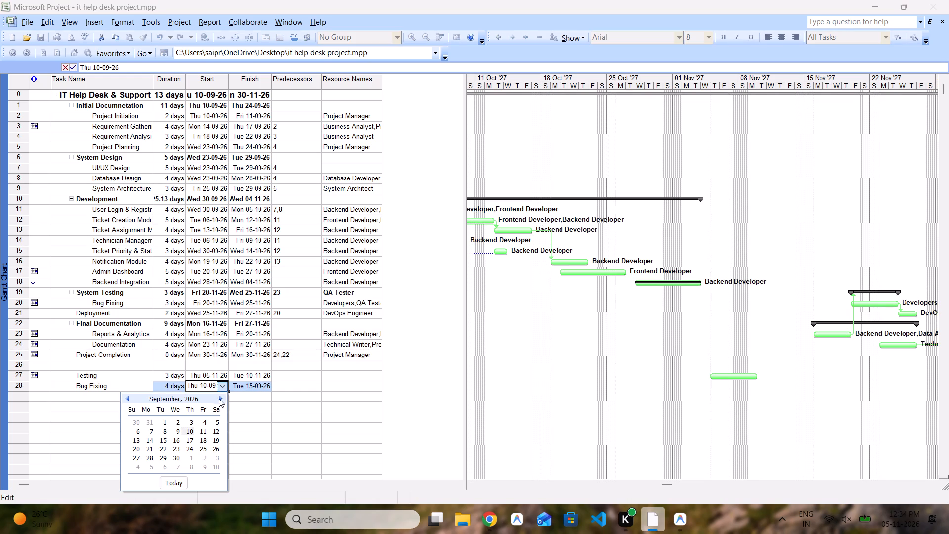
left_click(219, 400)
left_click(219, 400)
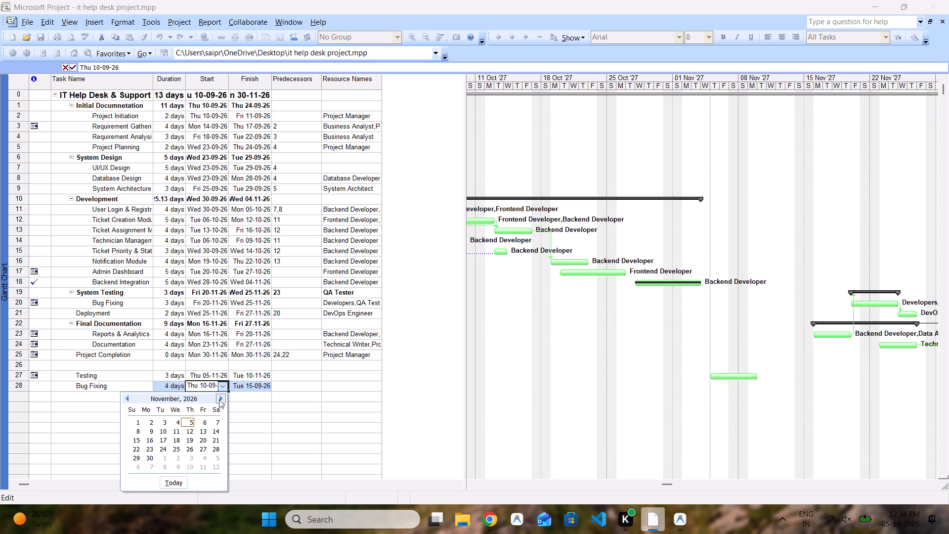
left_click(175, 432)
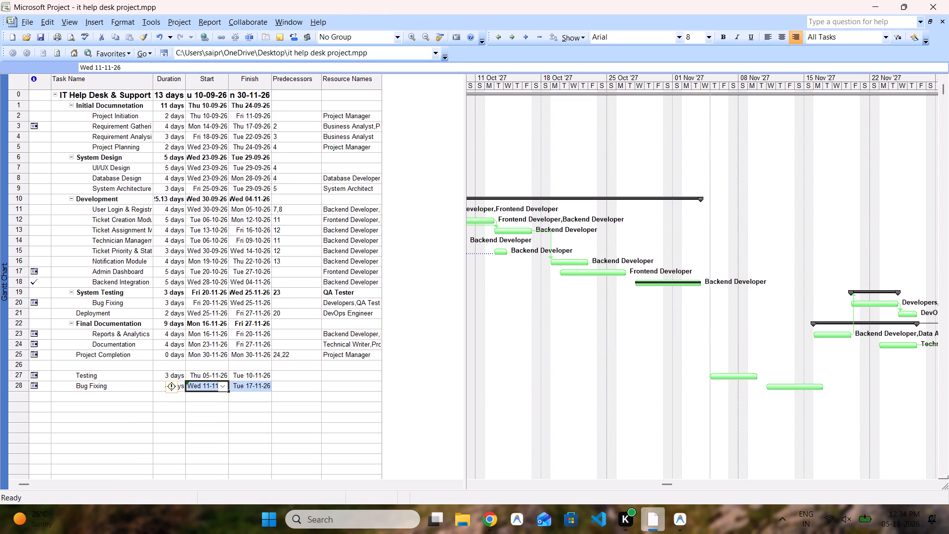
left_click(173, 390)
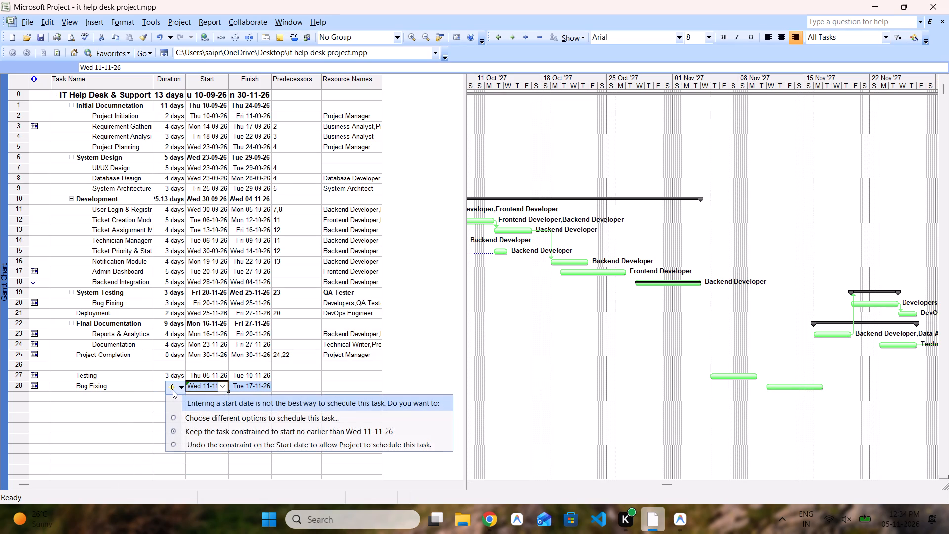
left_click(187, 429)
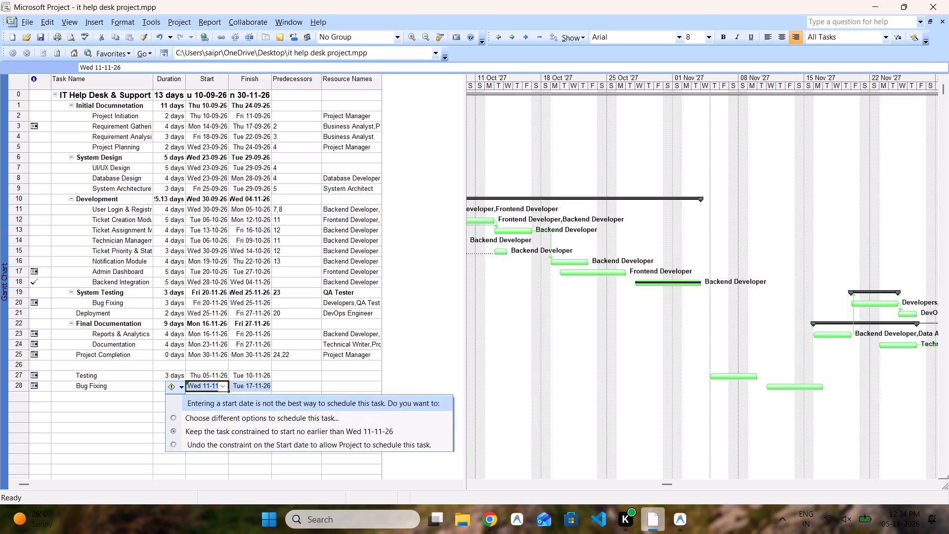
Delete the old Bug Fixing task inside the System Testing phase.
left_click(18, 305)
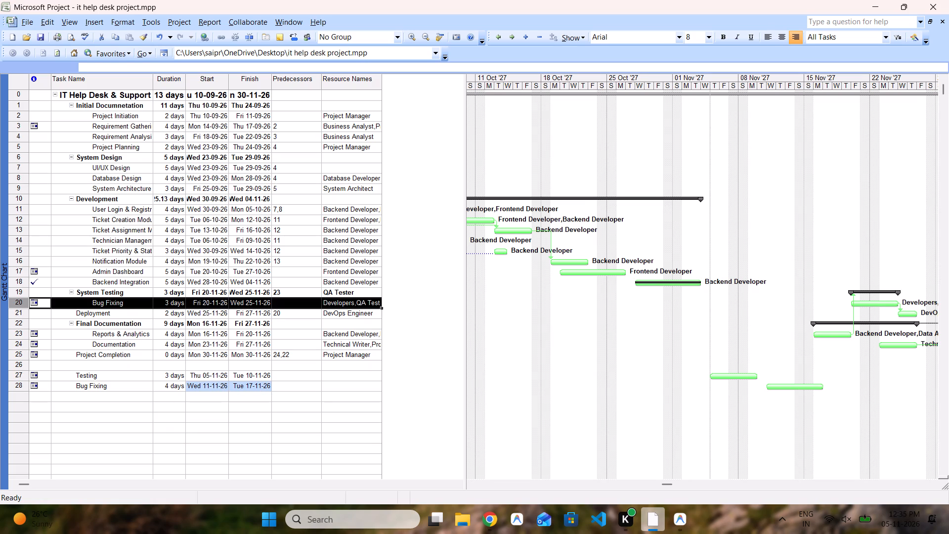
key("Delete")
Move the new Testing and Bug Fixing tasks together to between System Testing and Deployment.
left_click_drag(20, 374, 18, 365)
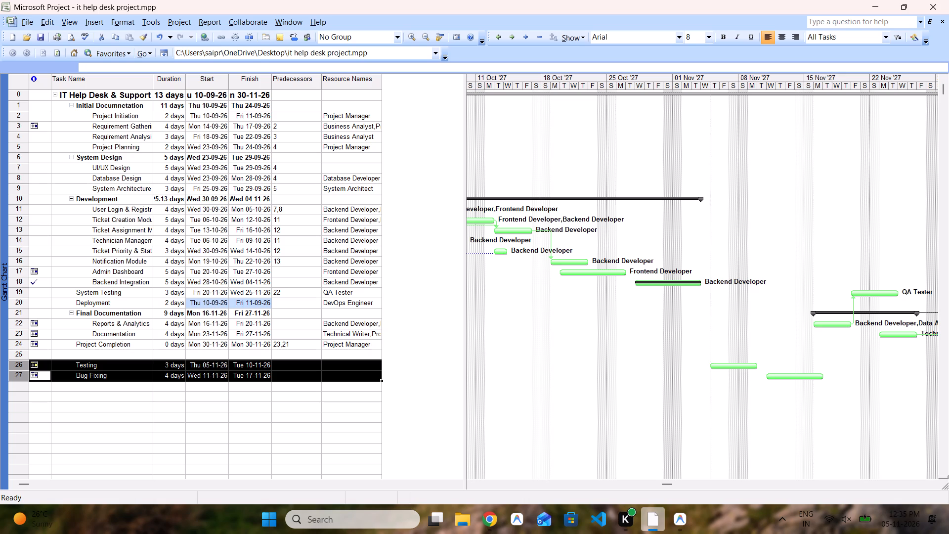
left_click_drag(20, 373, 17, 300)
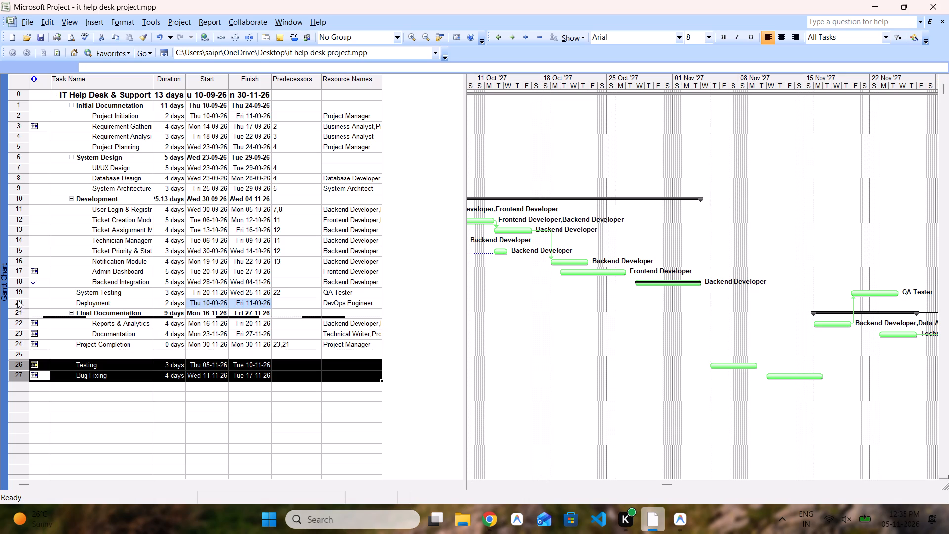
left_click_drag(17, 300, 17, 298)
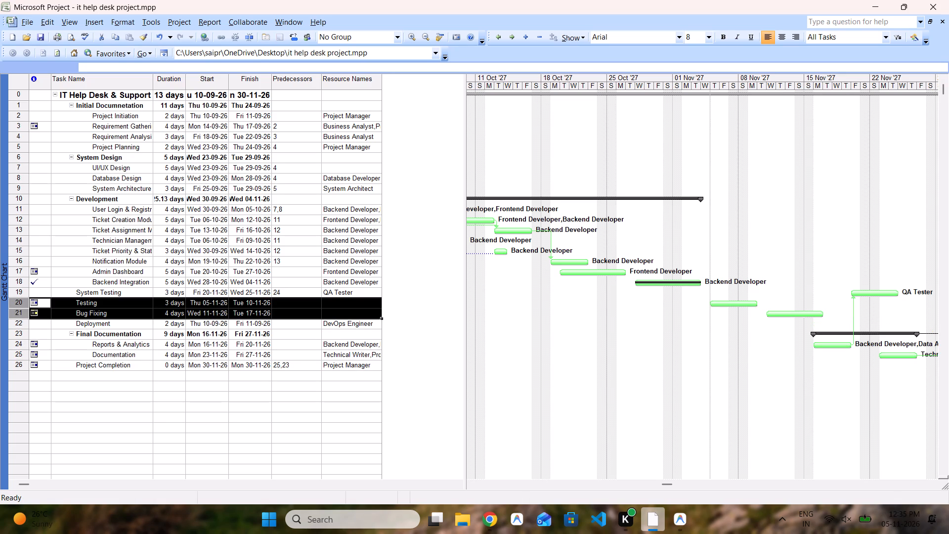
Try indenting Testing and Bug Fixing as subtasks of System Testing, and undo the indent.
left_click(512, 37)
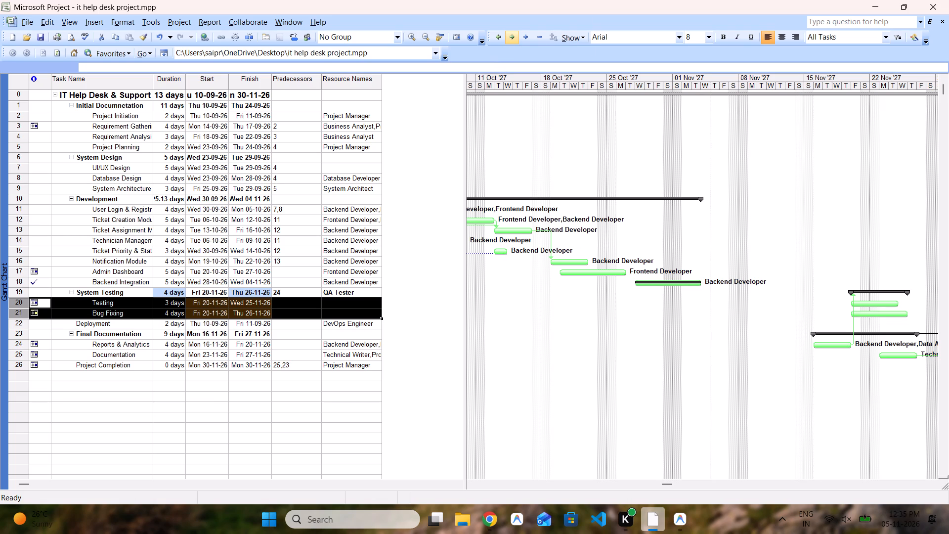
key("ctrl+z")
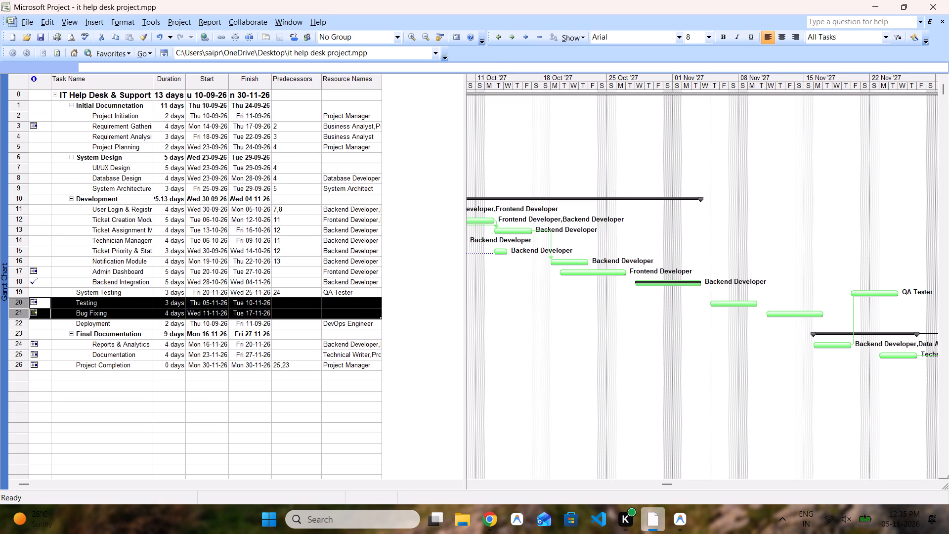
Delete the System Testing task directly above Testing.
left_click(19, 295)
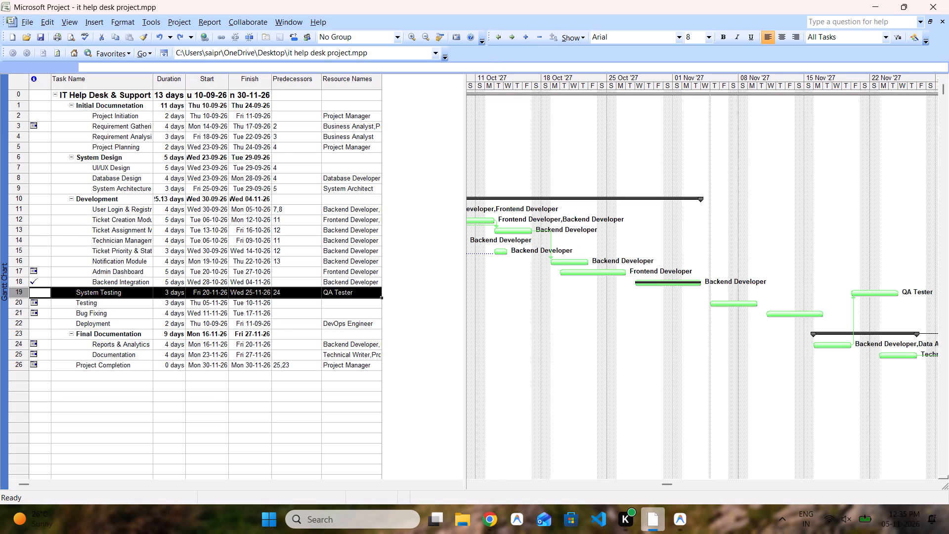
key("Delete")
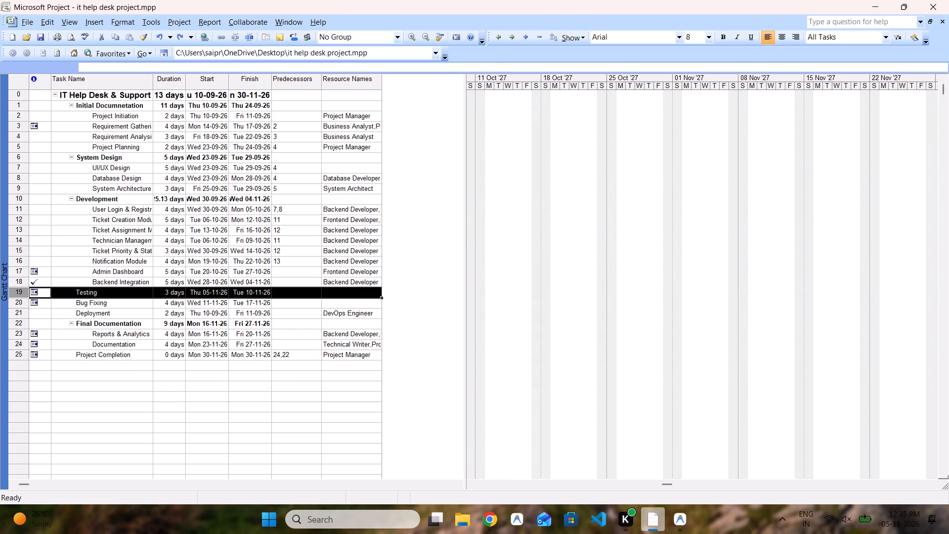
Add a new task named System testing below the existing task list.
left_click(99, 381)
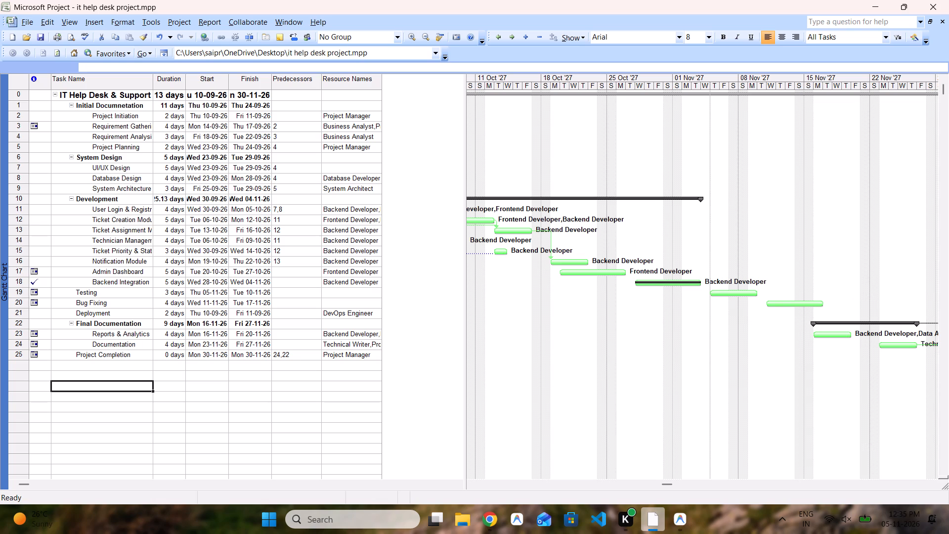
type("System testing")
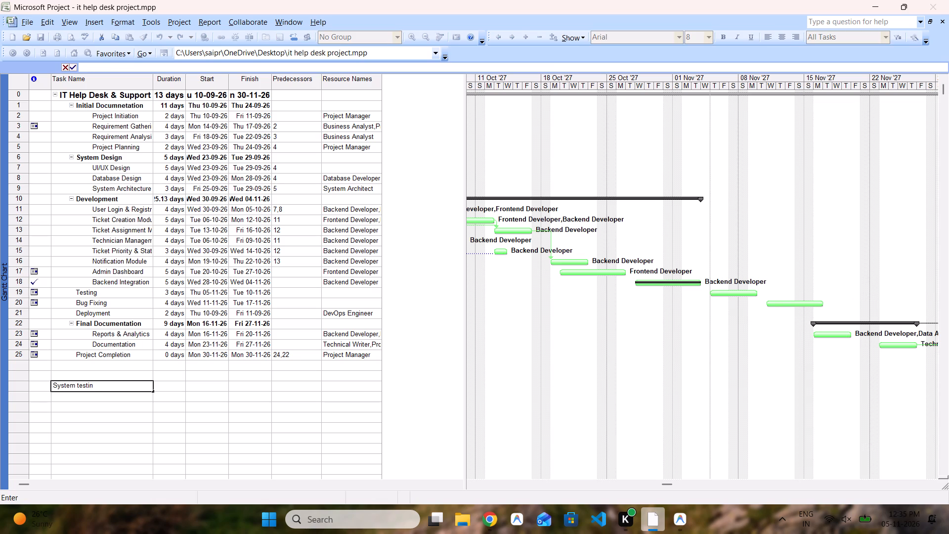
key("Right")
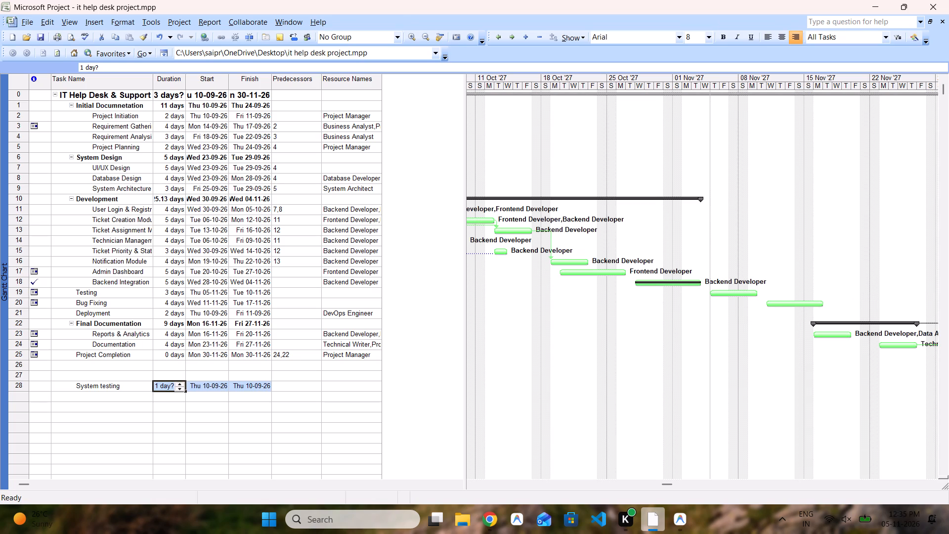
Move the System testing task to directly above Testing and outdent it one level out of the Development phase.
left_click_drag(18, 385, 23, 387)
left_click(23, 387)
left_click_drag(23, 387, 19, 319)
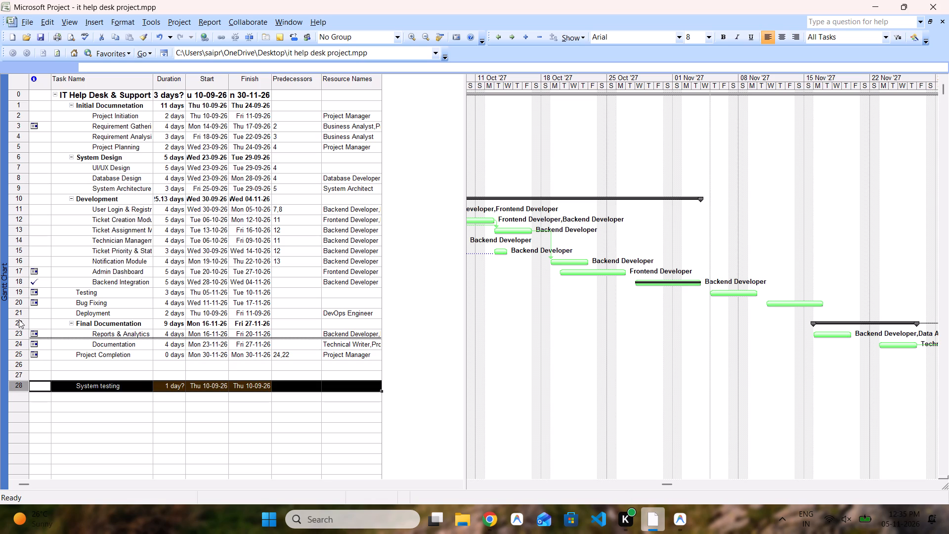
left_click_drag(19, 319, 15, 286)
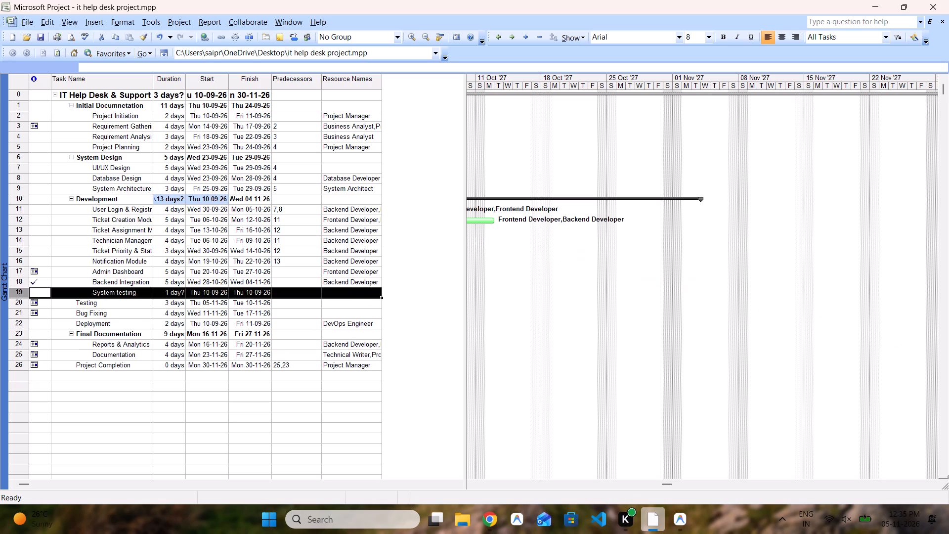
left_click(495, 37)
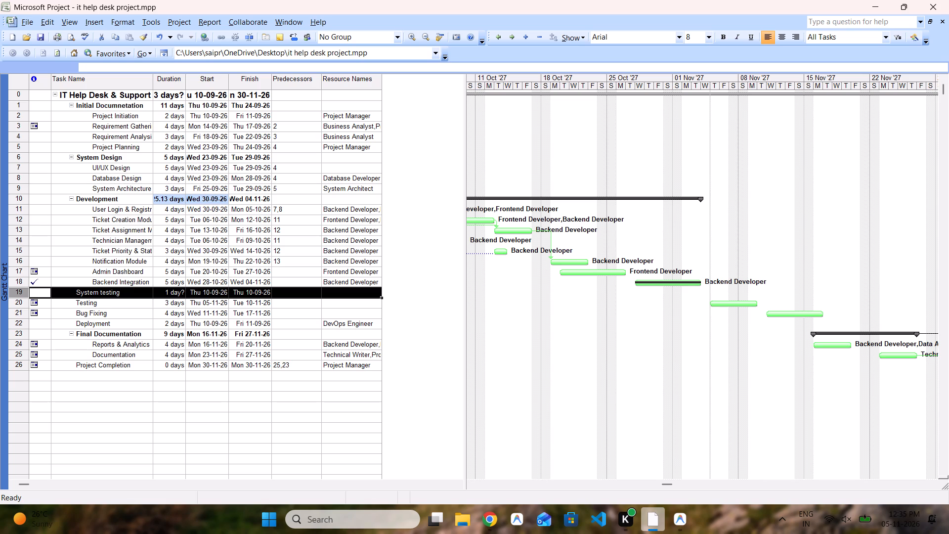
Indent Testing and Bug Fixing as subtasks of System testing.
left_click(133, 305)
left_click(510, 35)
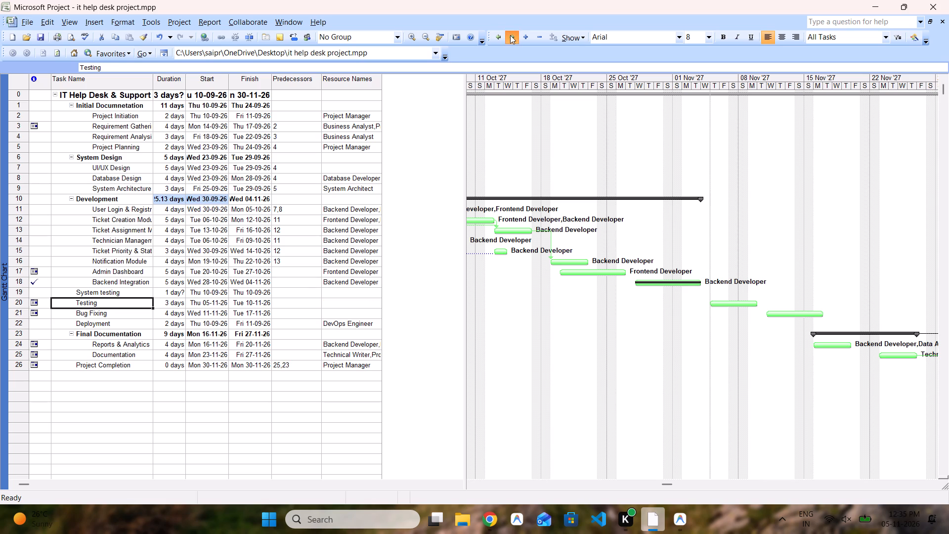
left_click(130, 314)
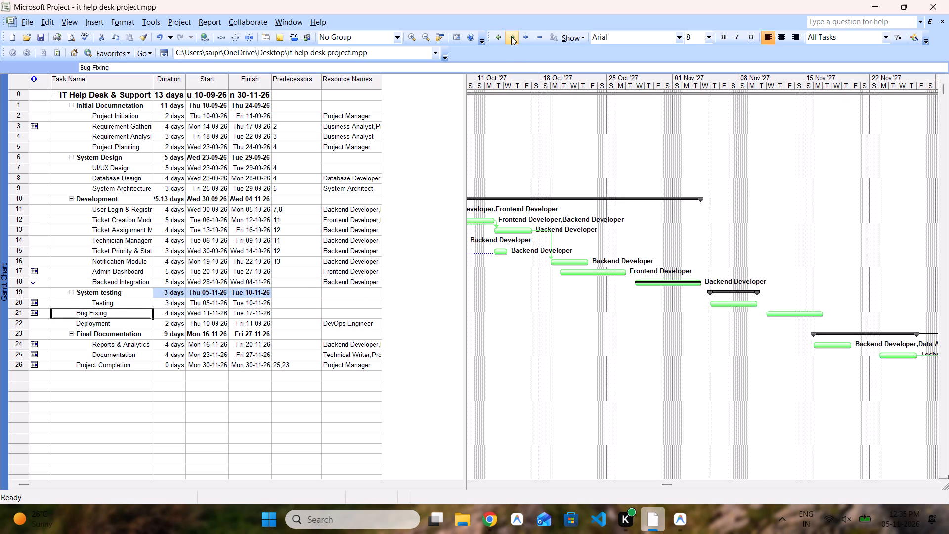
left_click(511, 36)
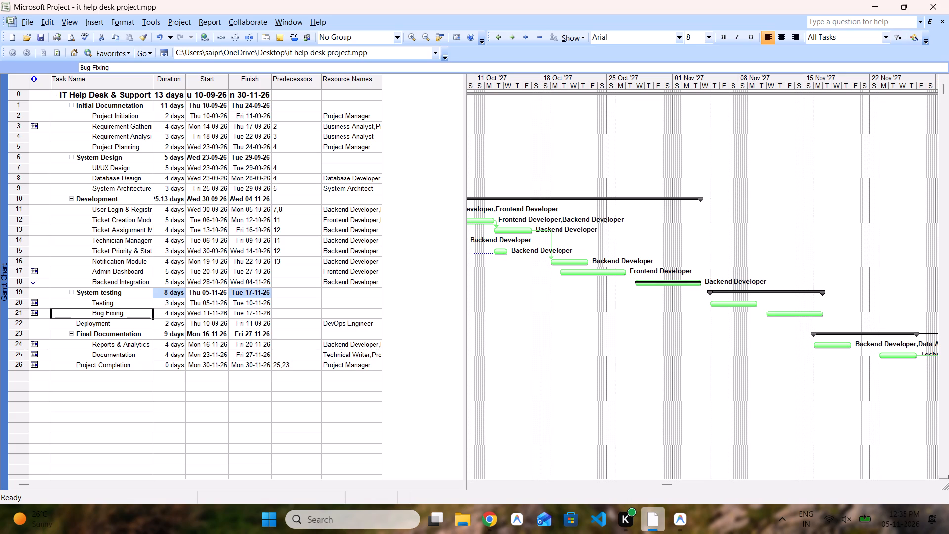
Set the Deployment task's start date to Wed 18-11-26, keeping it constrained to start no earlier than that date.
scroll(642, 340, "left", 2)
left_click(675, 482)
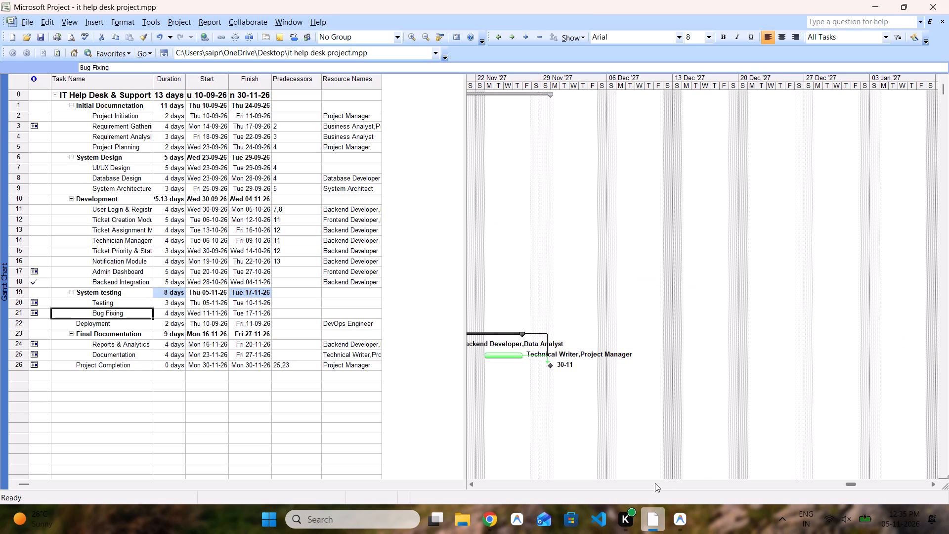
left_click(648, 483)
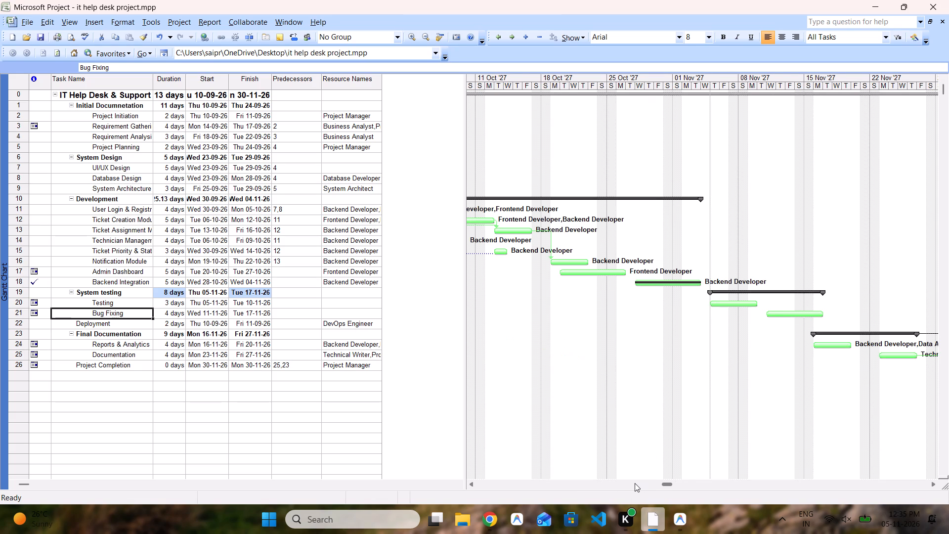
left_click(632, 483)
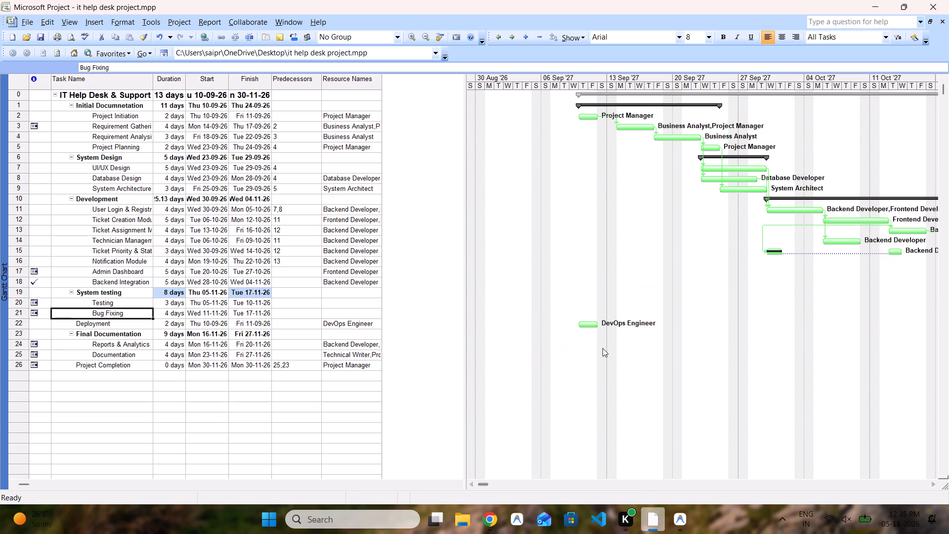
left_click(588, 323)
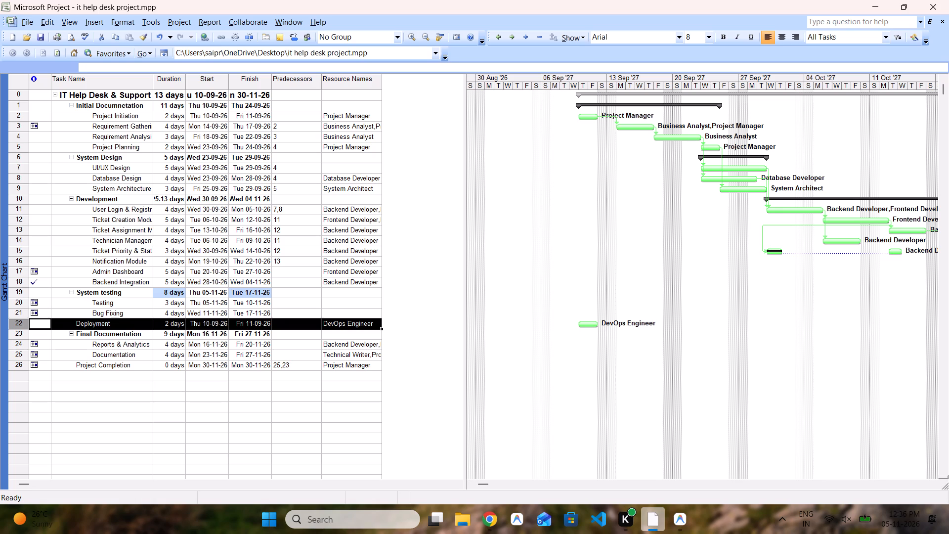
left_click(214, 326)
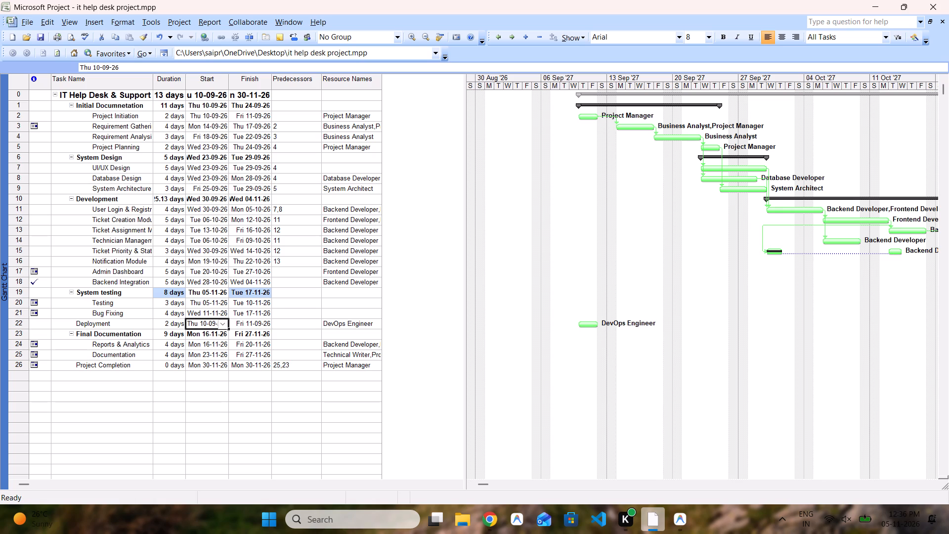
left_click(221, 325)
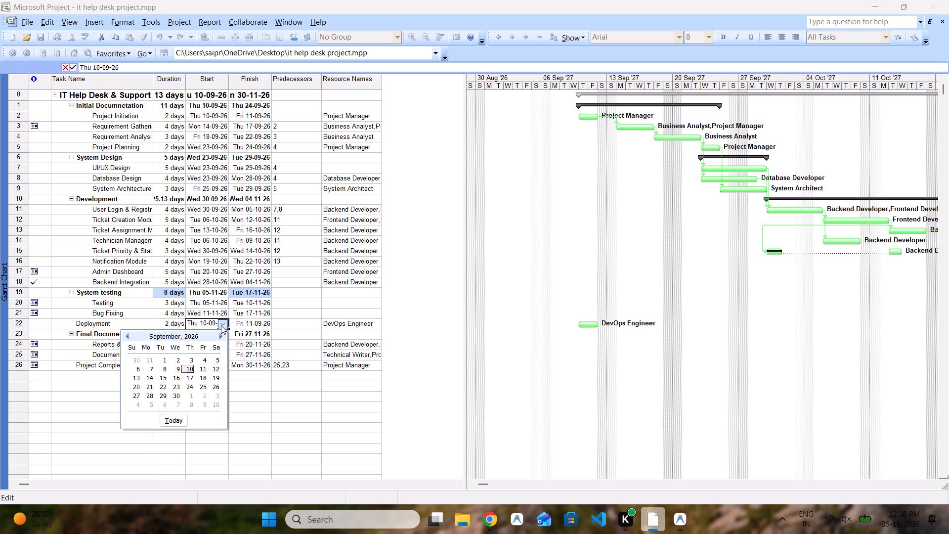
left_click(218, 336)
left_click(218, 336)
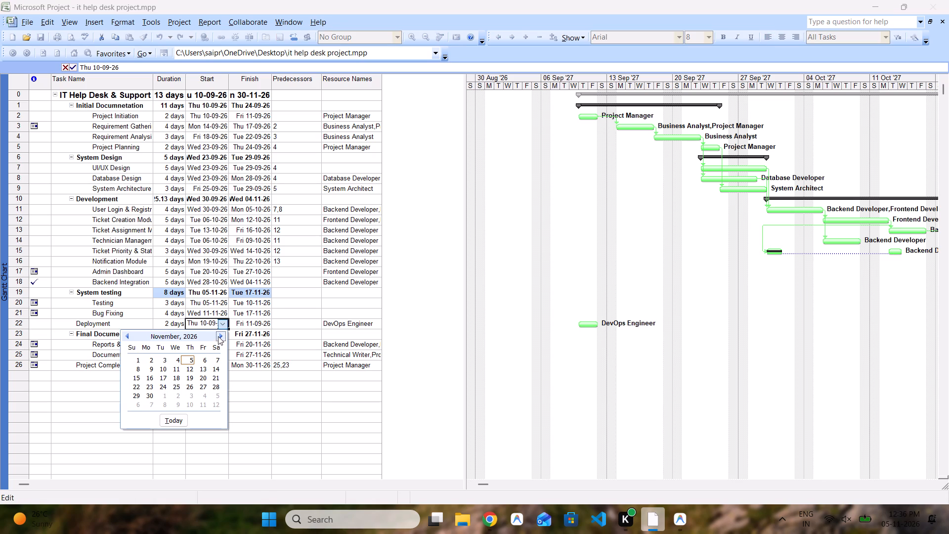
left_click(174, 378)
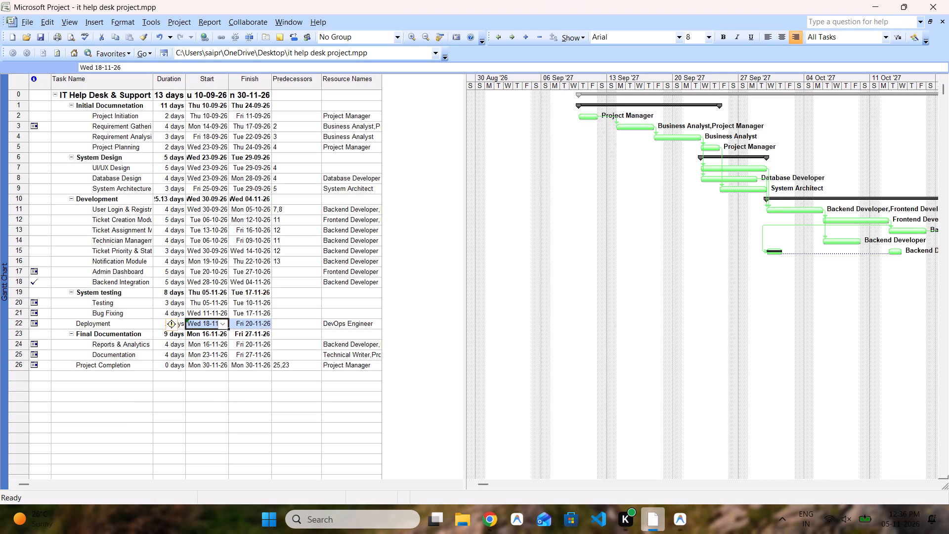
left_click(173, 327)
left_click(196, 374)
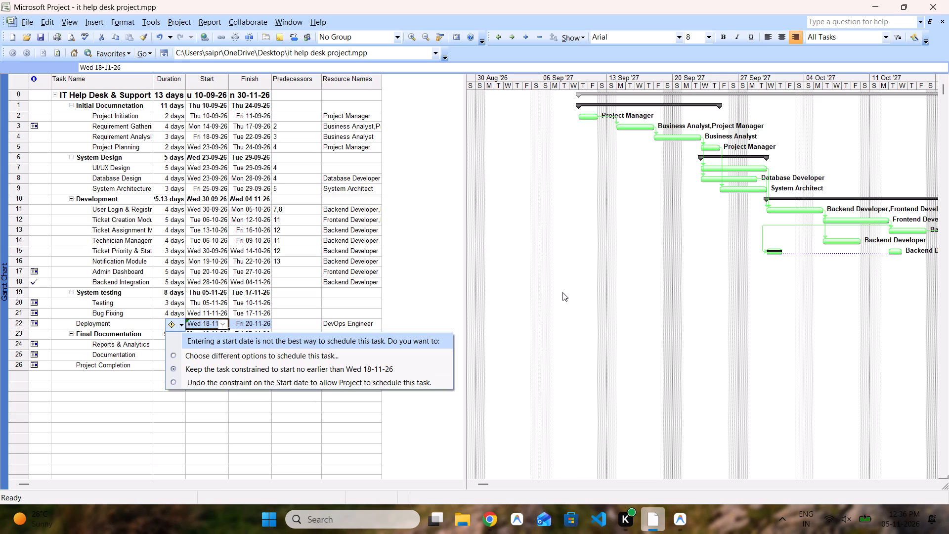
Enter predecessor 14 for Backend Integration, 15 for System testing and 16 for Testing.
left_click(285, 277)
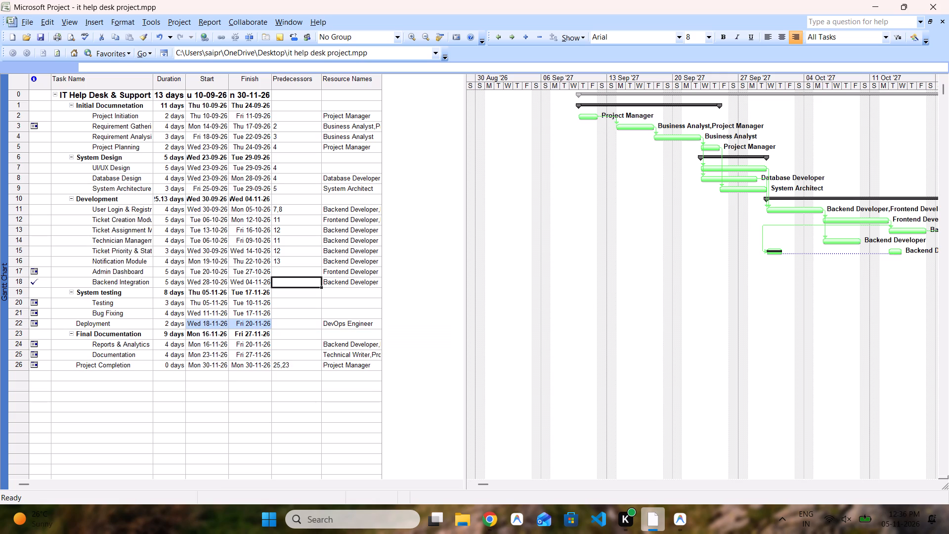
type("14")
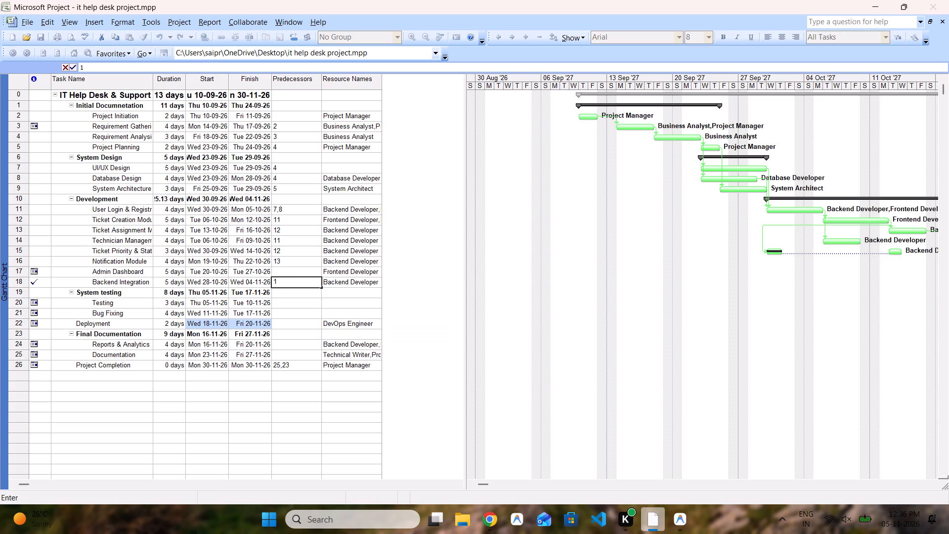
key("Down")
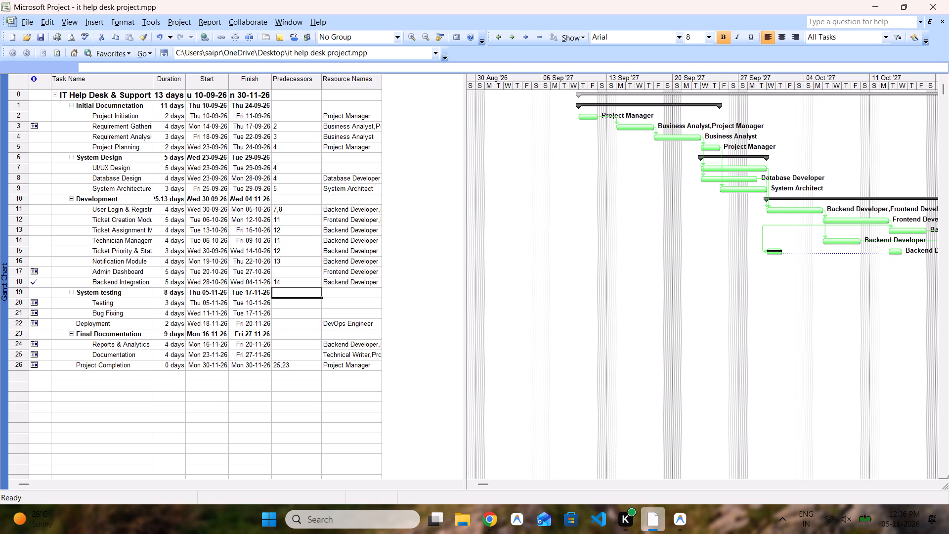
type("15")
key("Down")
key("Down")
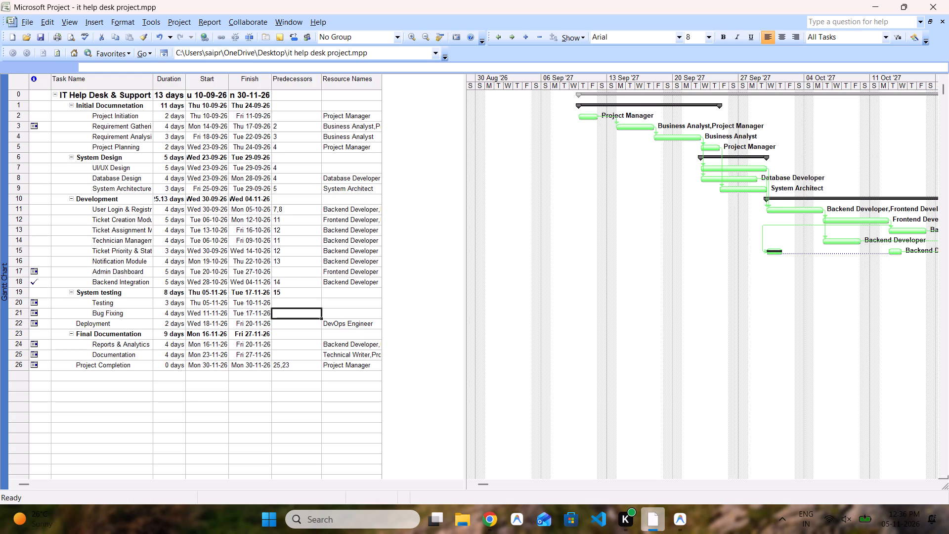
key("Up")
type("16")
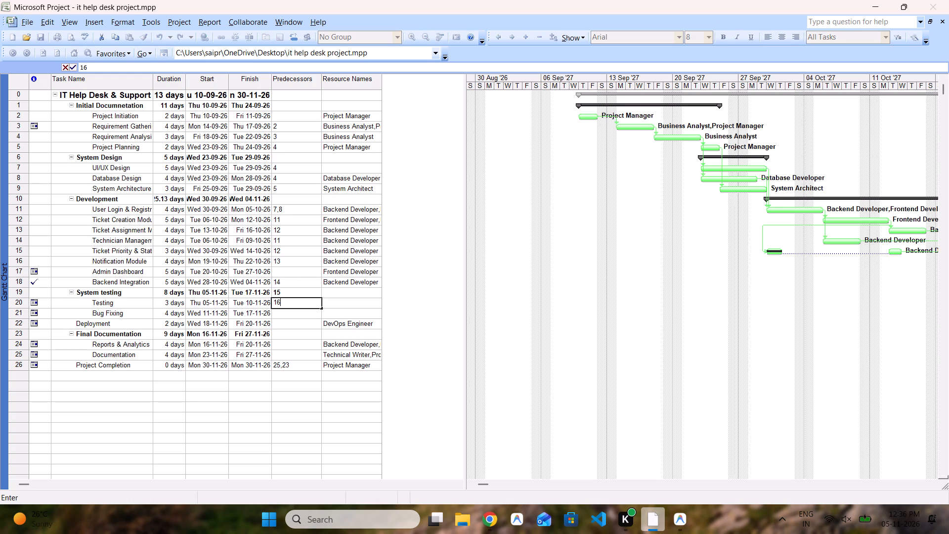
key("Down")
Clear the predecessor of the System testing summary task and set Bug Fixing's predecessor to 17.
key("1")
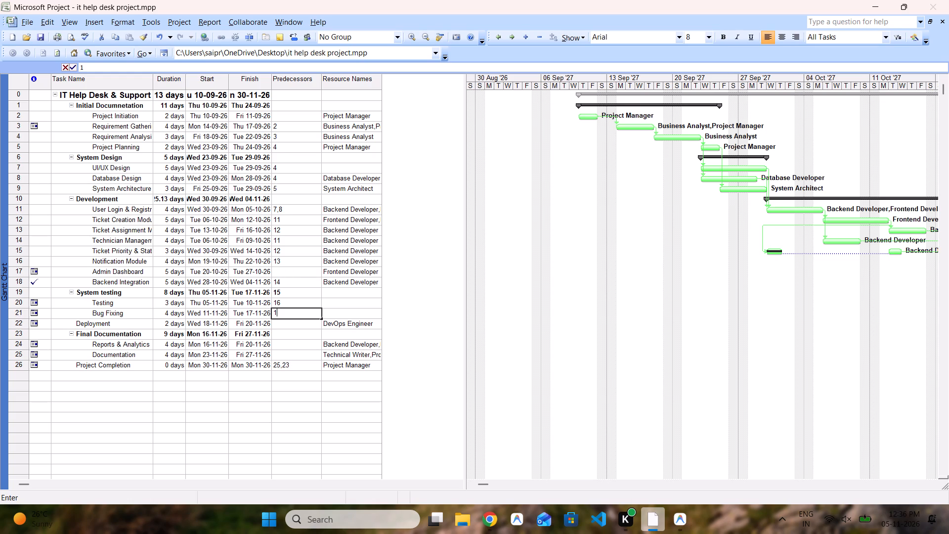
key("Up")
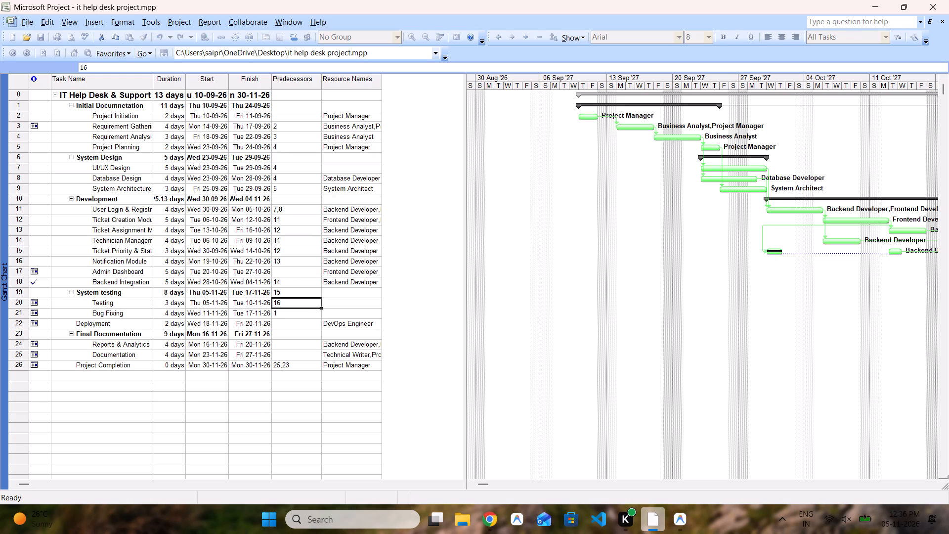
key("Up")
key("BackSpace")
key("BackSpace")
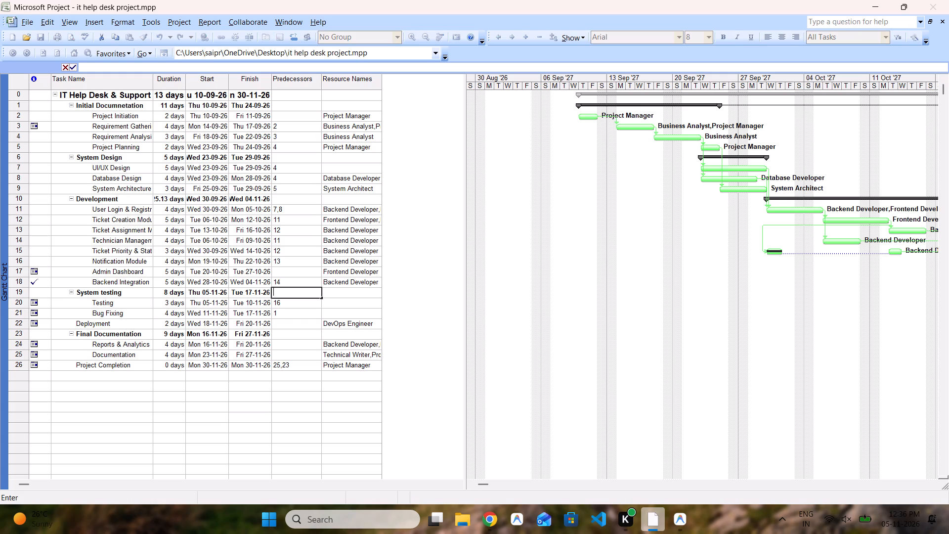
key("Down")
key("Down")
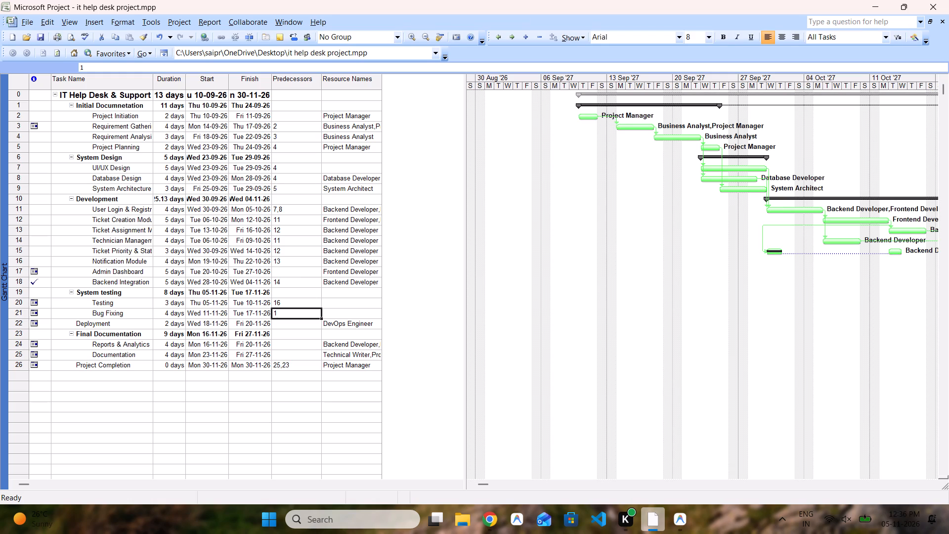
key("7")
key("BackSpace")
type("17")
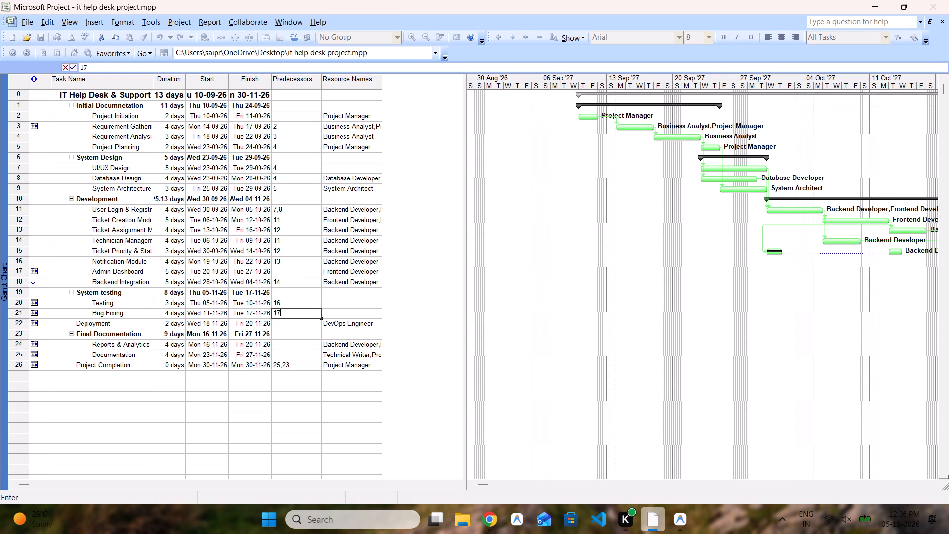
key("Left")
Set the Deployment task's predecessor to 18.
key("Left")
key("Down")
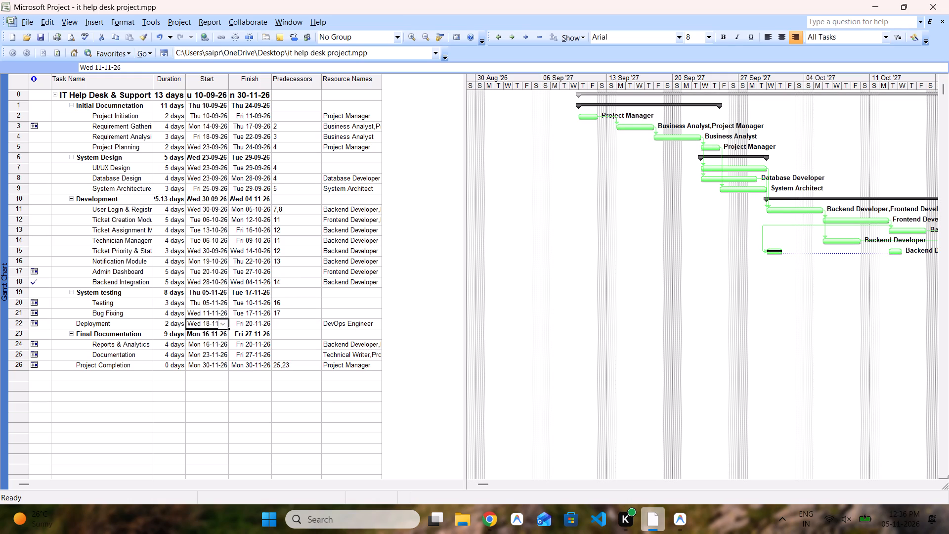
key("Down")
key("Right")
key("Right")
key("Up")
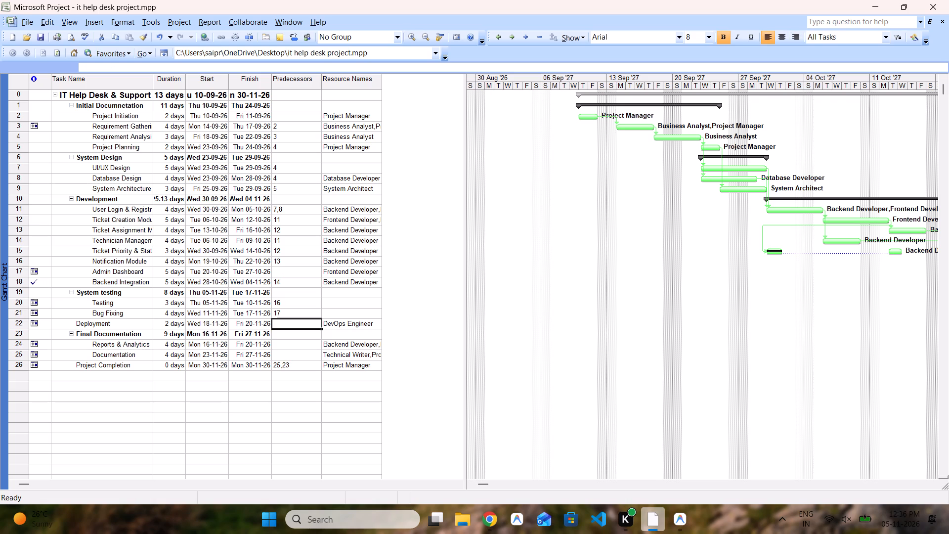
type("18")
key("Down")
In the Final Documentation phase, set predecessor 20 for Reports & Analytics and 22 for Documentation.
key("Down")
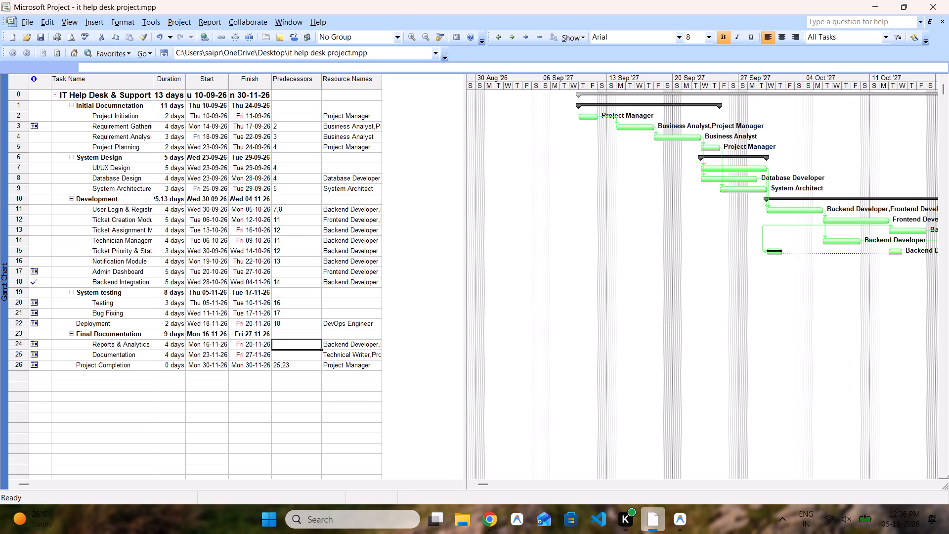
type("20")
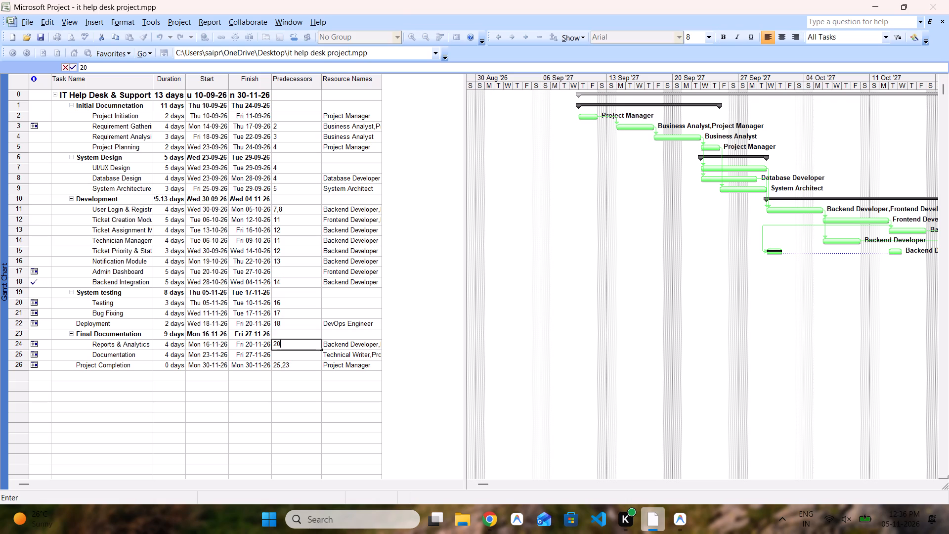
key("Down")
type("22")
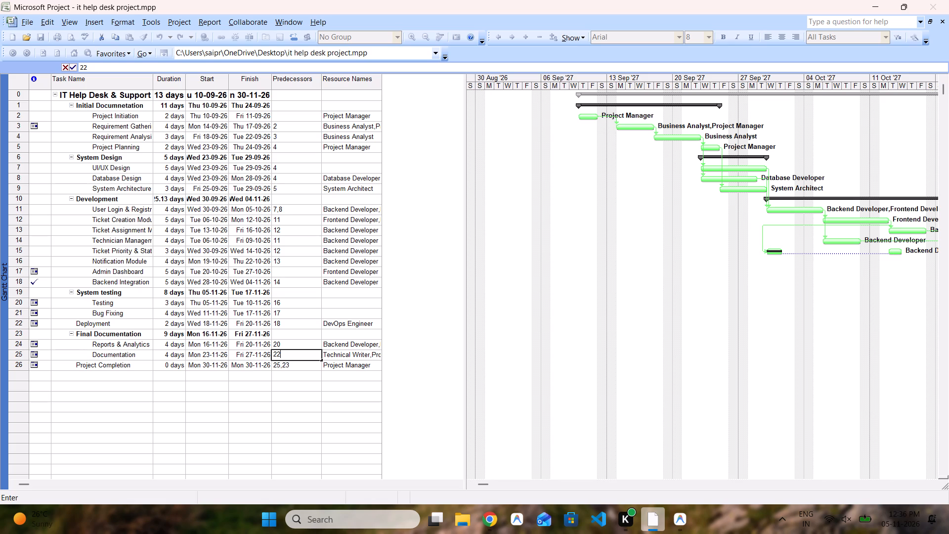
left_click(225, 415)
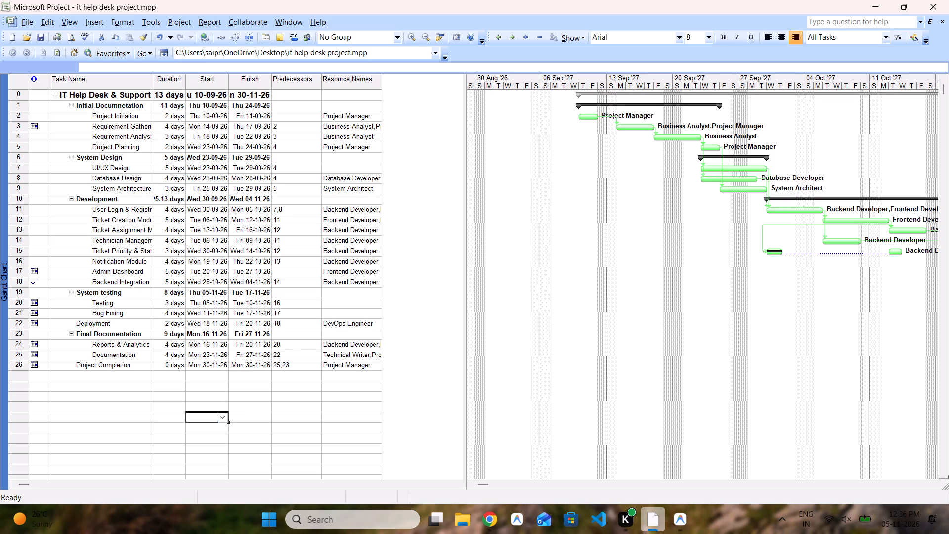
Assign QA Tester to the Testing task and UI/UX Designer to the UI/UX Design task.
left_click(344, 302)
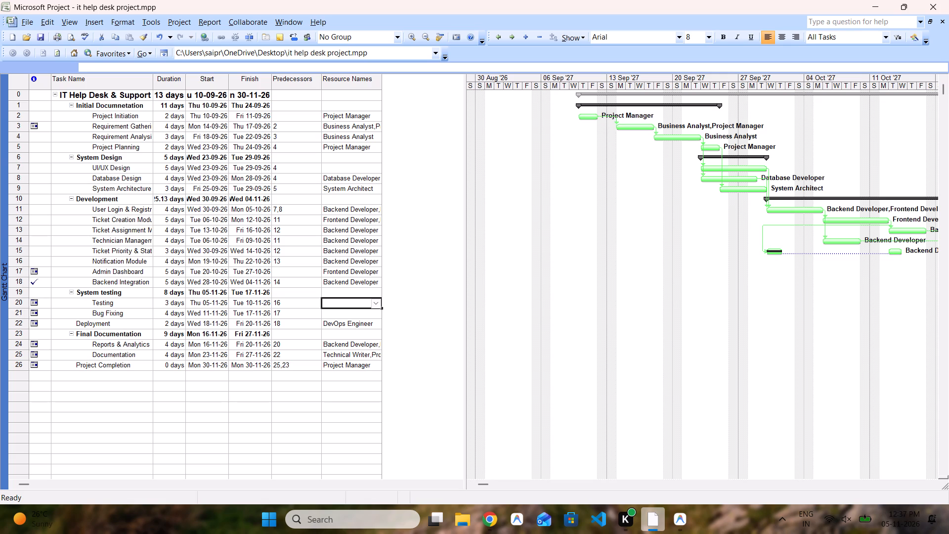
type("QA Tester")
key("Down")
left_click(354, 171)
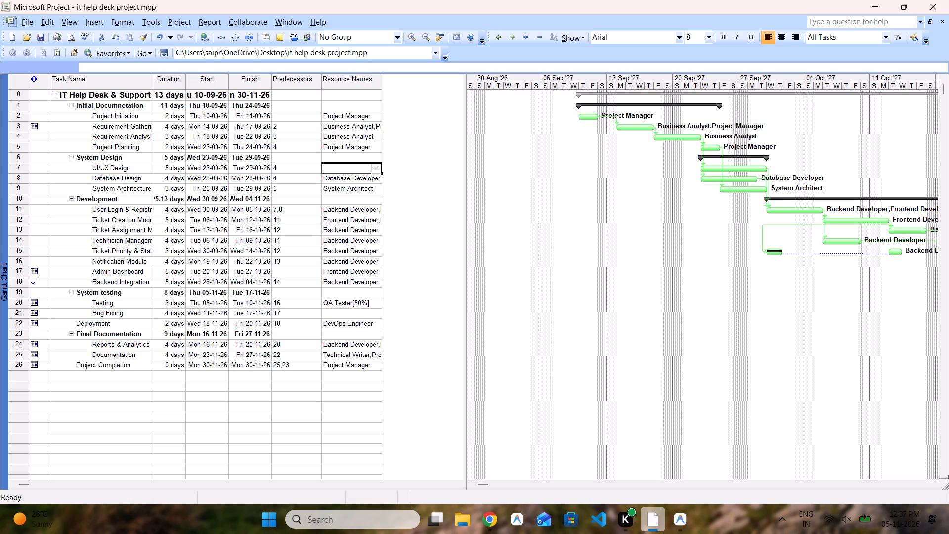
type("UI")
type("/UX Designer")
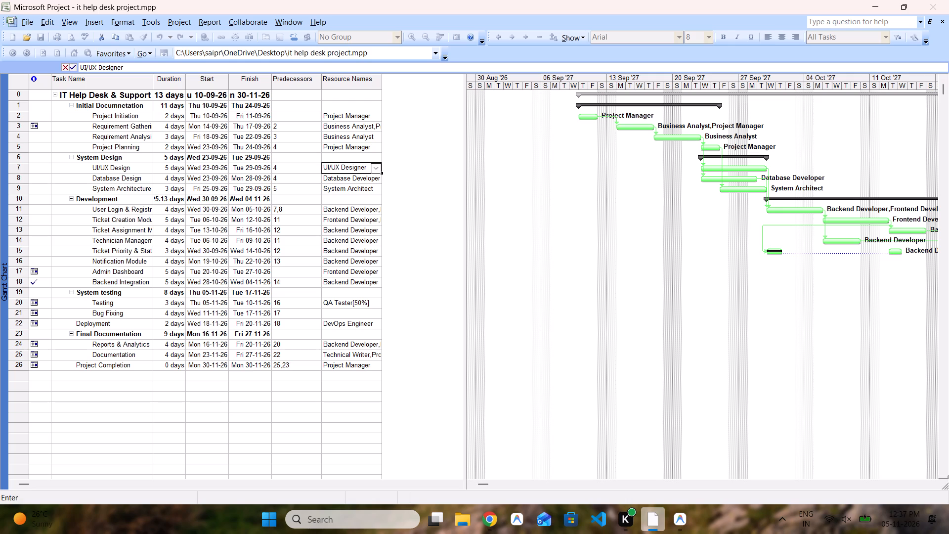
Assign Developer as the resource for the Bug Fixing task.
left_click(344, 316)
left_click(343, 312)
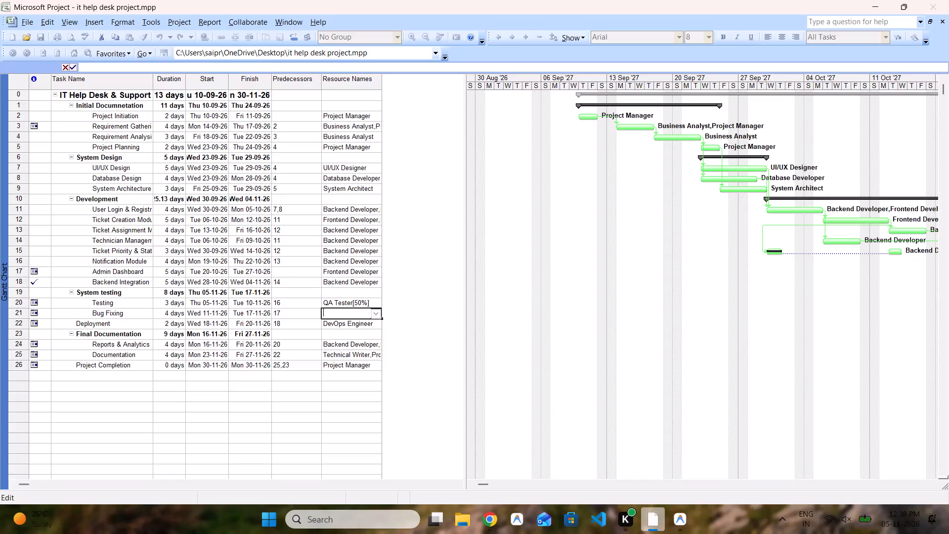
type("Deve")
type("loper")
left_click(277, 375)
left_click(184, 371)
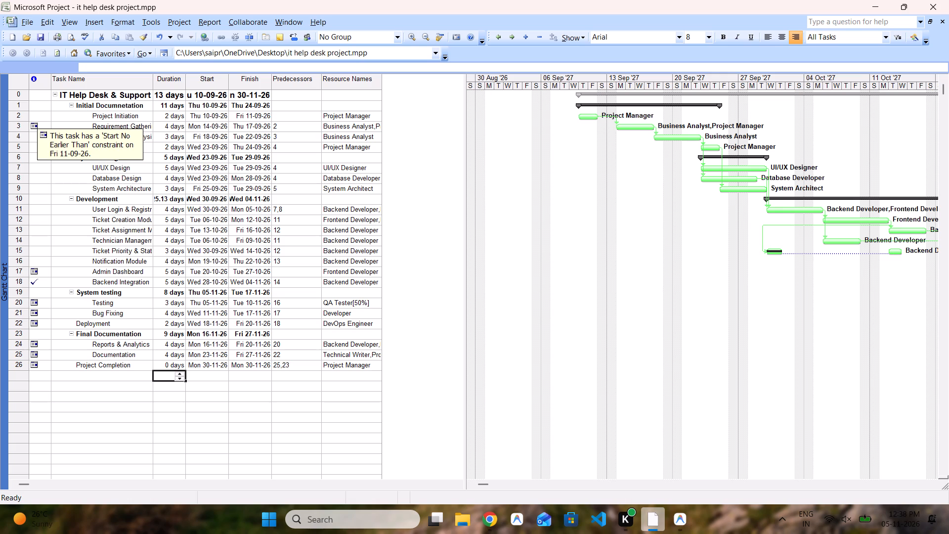
Change the Ticket Priority & Status task's link to predecessor 12, Ticket Creation Module, to Start-to-Start (SS).
double_click(214, 247)
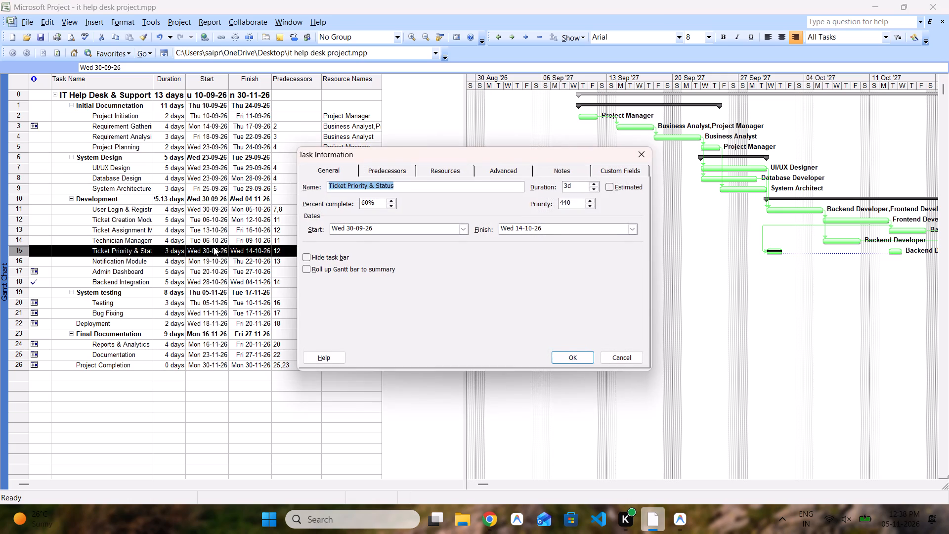
left_click(390, 168)
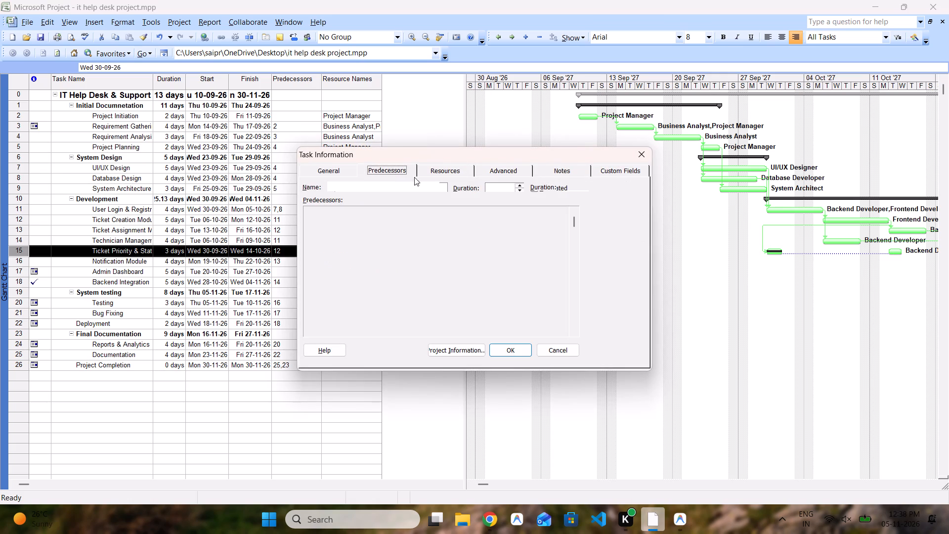
left_click(569, 228)
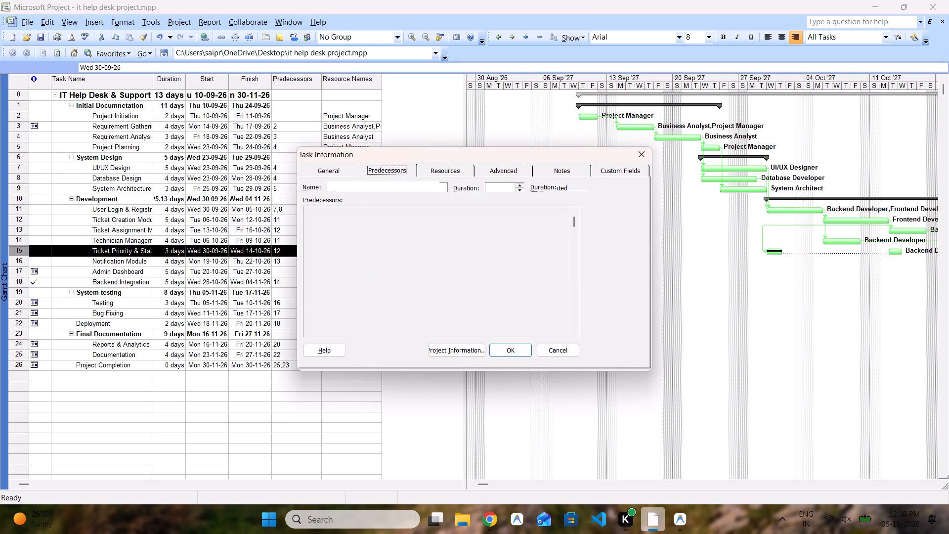
left_click(583, 230)
triple_click(583, 230)
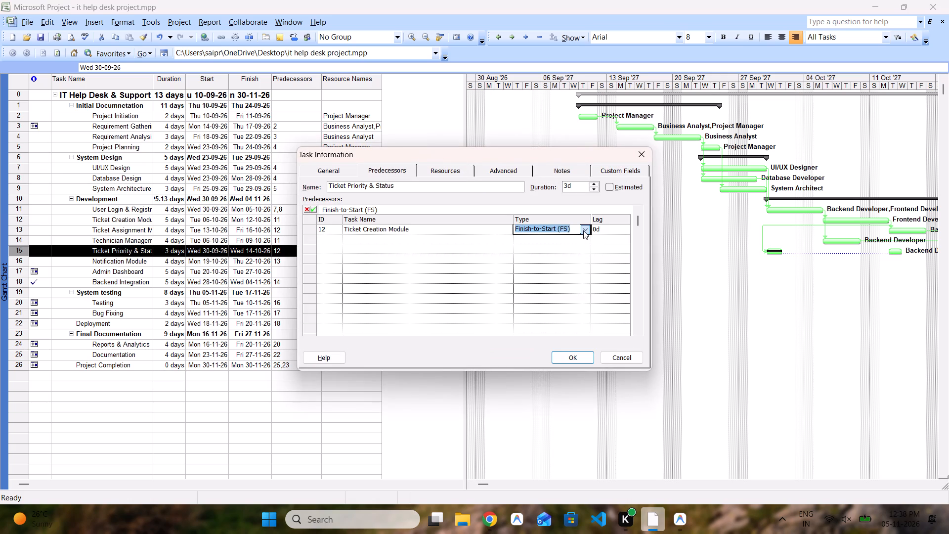
left_click(586, 230)
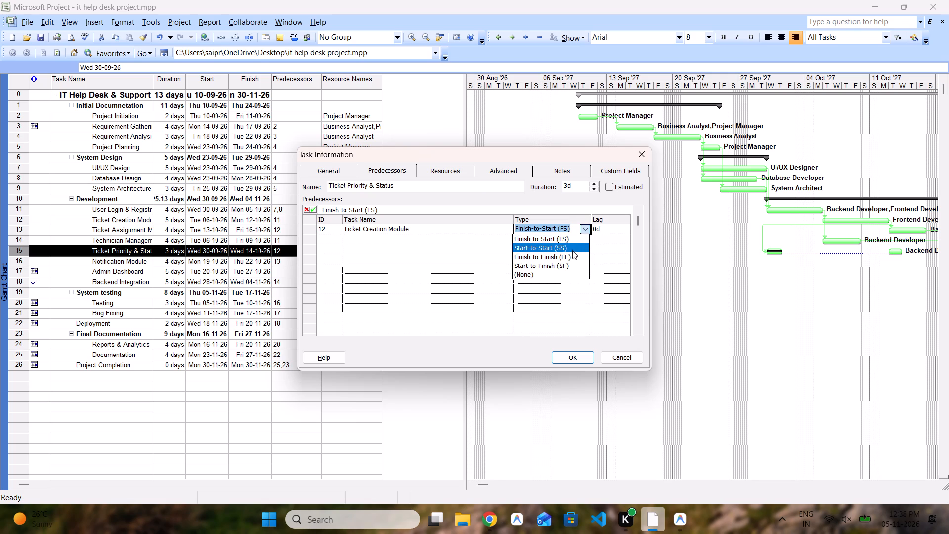
left_click(572, 248)
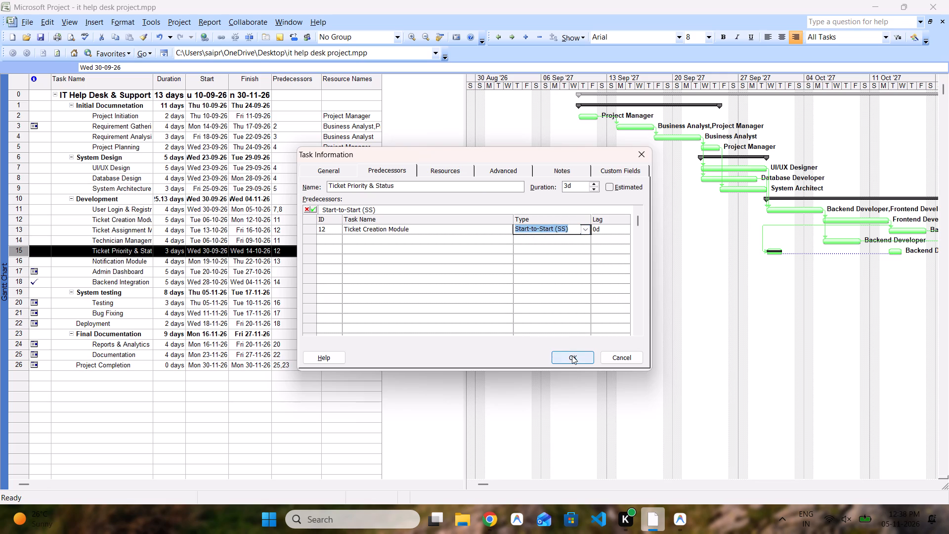
left_click(572, 356)
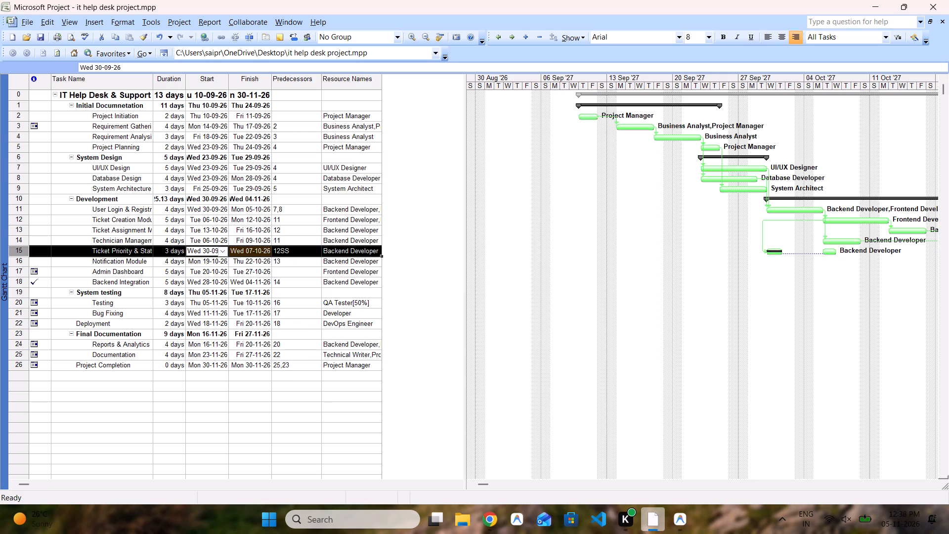
Change the Database Design task's link to predecessor 4, Requirement Analysis, to Finish-to-Finish (FF).
double_click(290, 176)
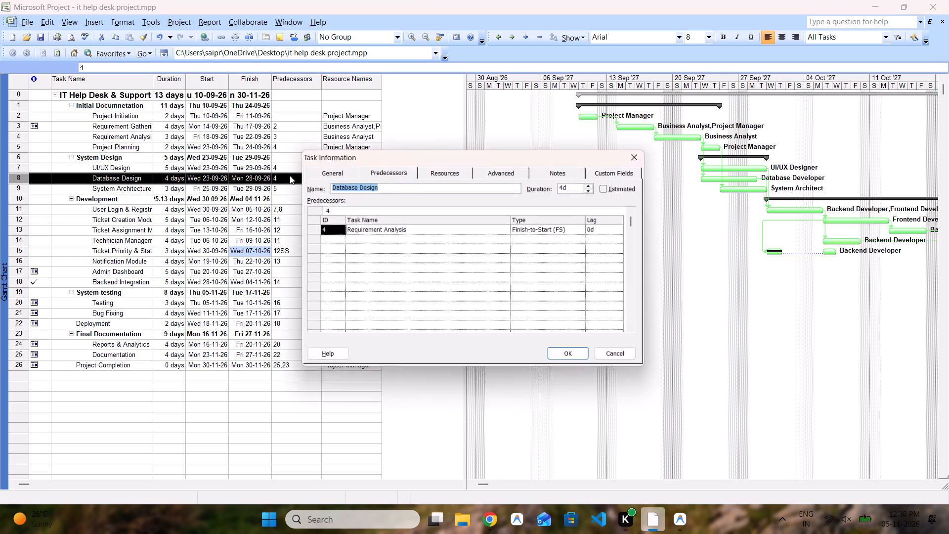
left_click(413, 167)
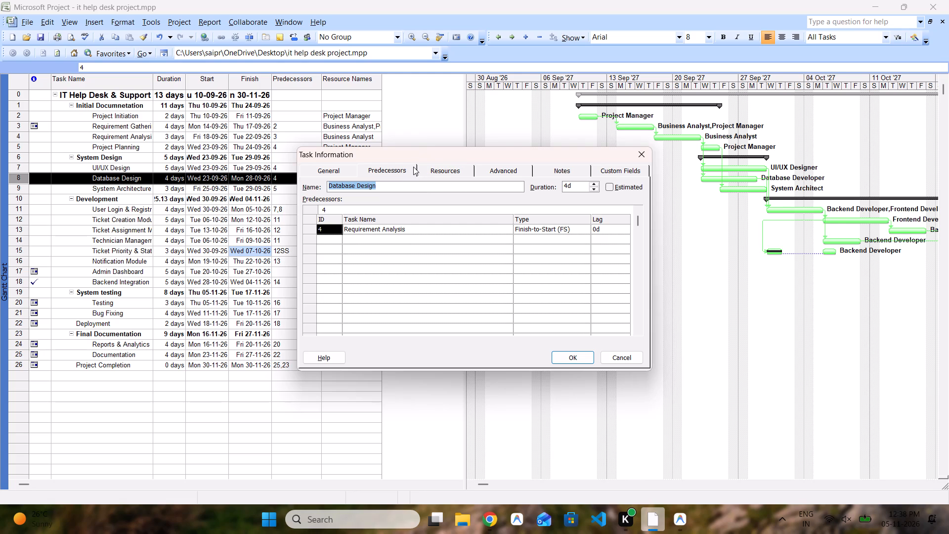
left_click(561, 235)
left_click_drag(576, 232, 584, 230)
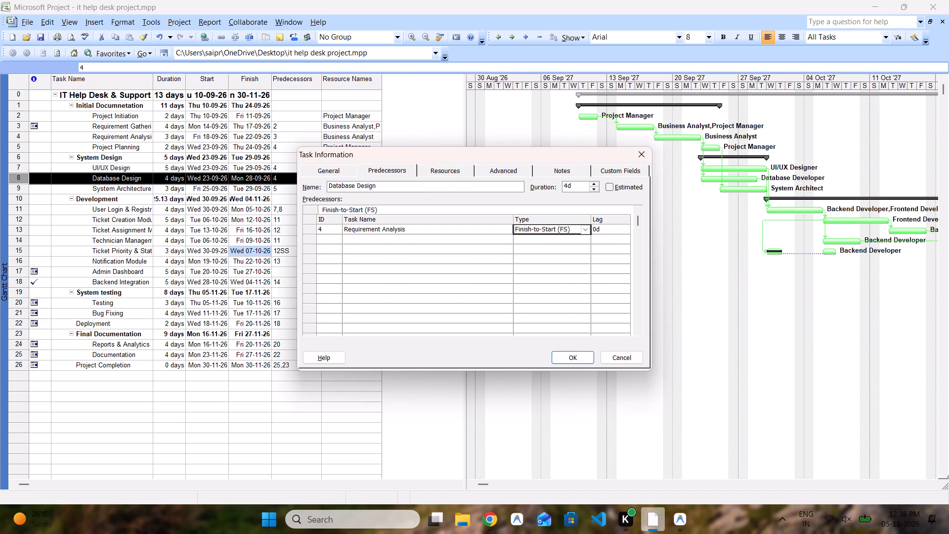
left_click_drag(584, 230, 590, 229)
left_click(590, 229)
left_click(559, 259)
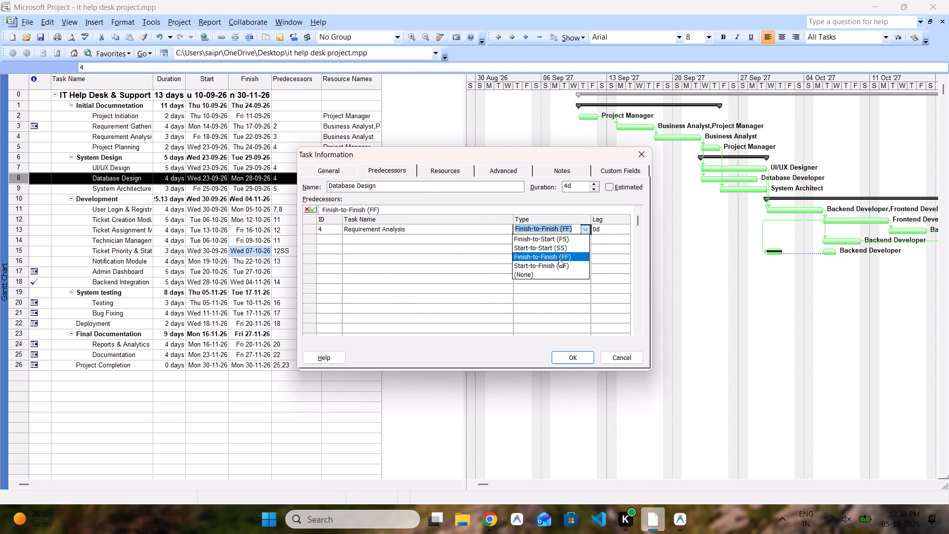
left_click(572, 356)
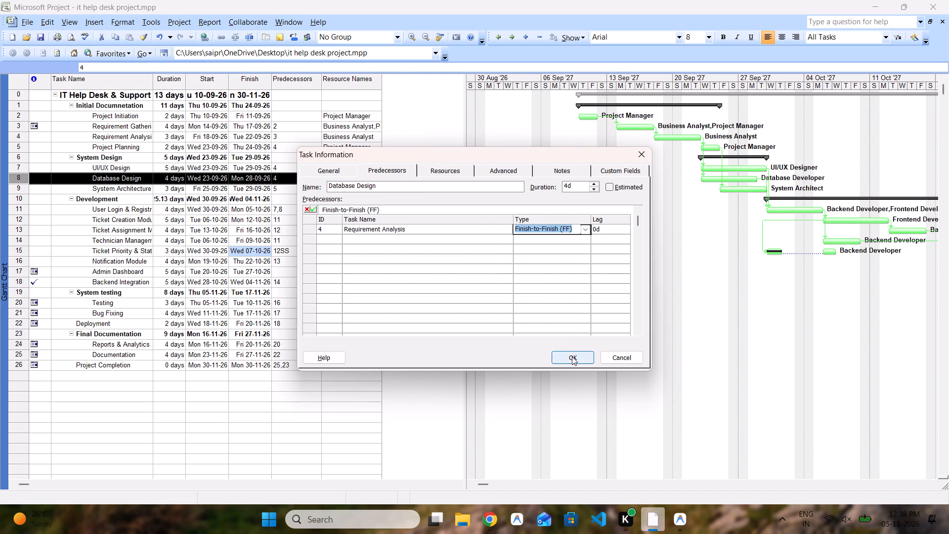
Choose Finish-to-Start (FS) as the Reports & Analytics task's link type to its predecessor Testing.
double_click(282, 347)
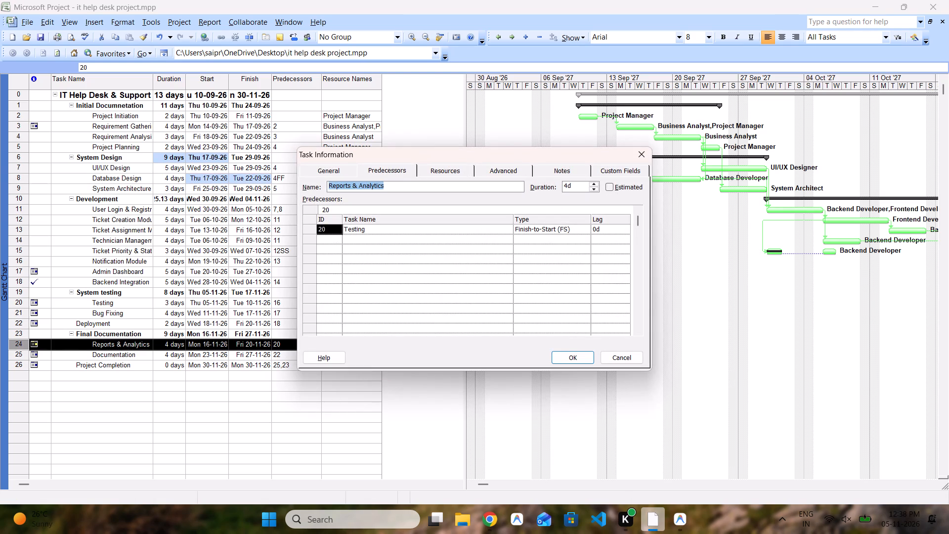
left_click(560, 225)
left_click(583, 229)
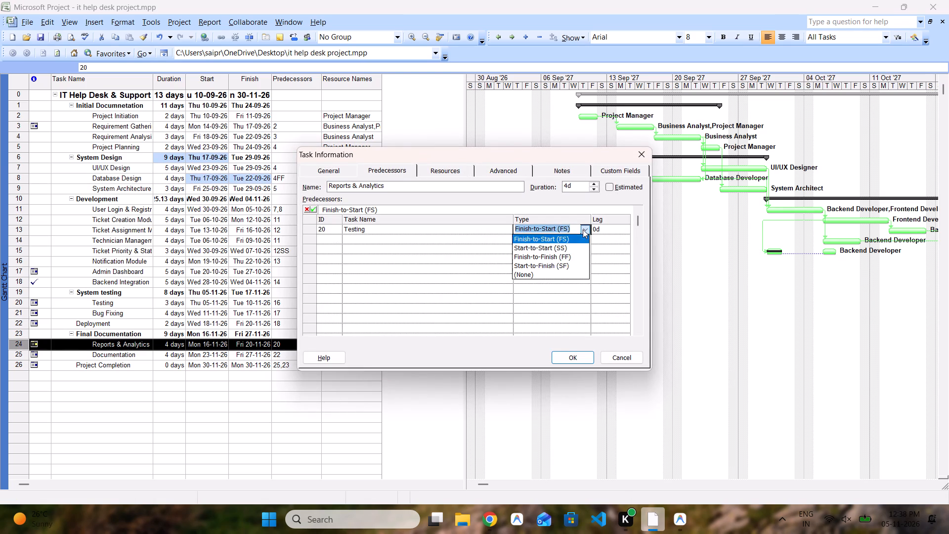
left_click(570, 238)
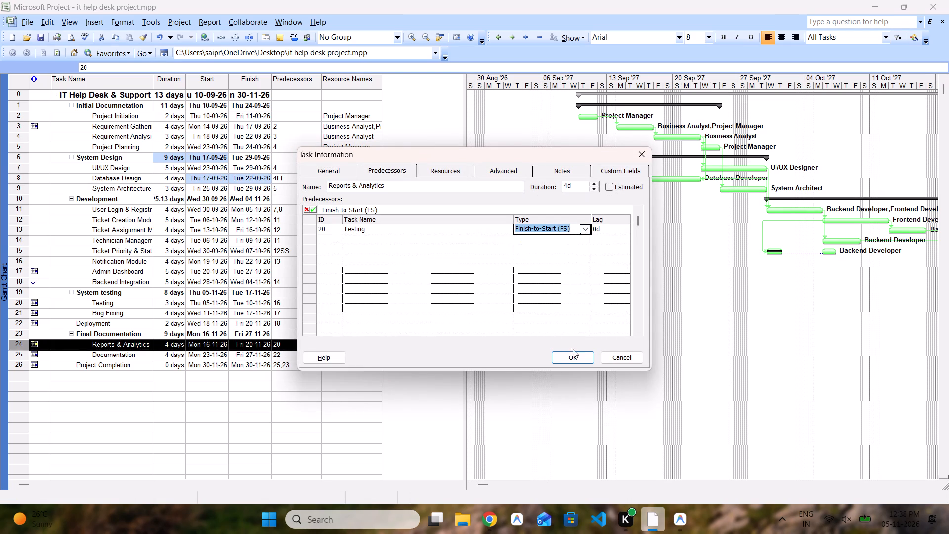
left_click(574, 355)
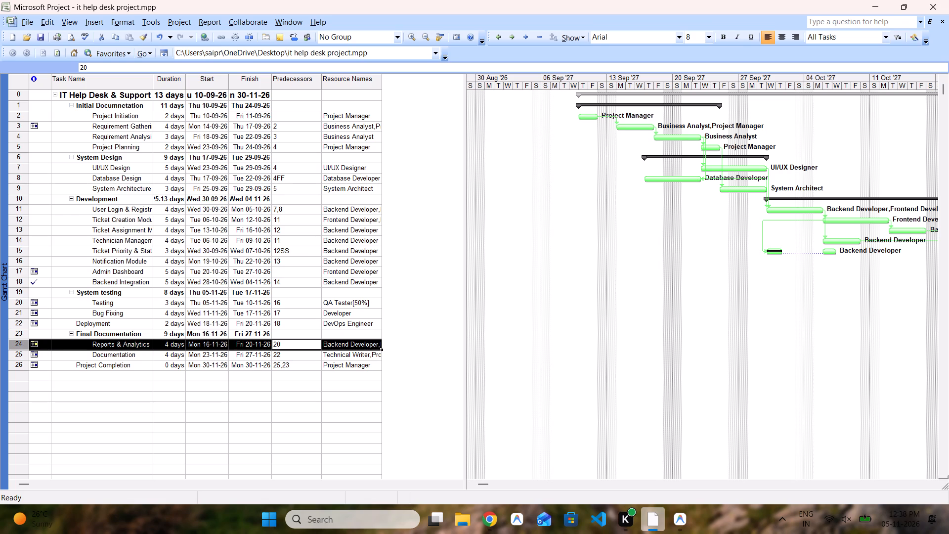
Change the Reports & Analytics task's link to predecessor 20, Testing, to Start-to-Finish (SF).
double_click(302, 345)
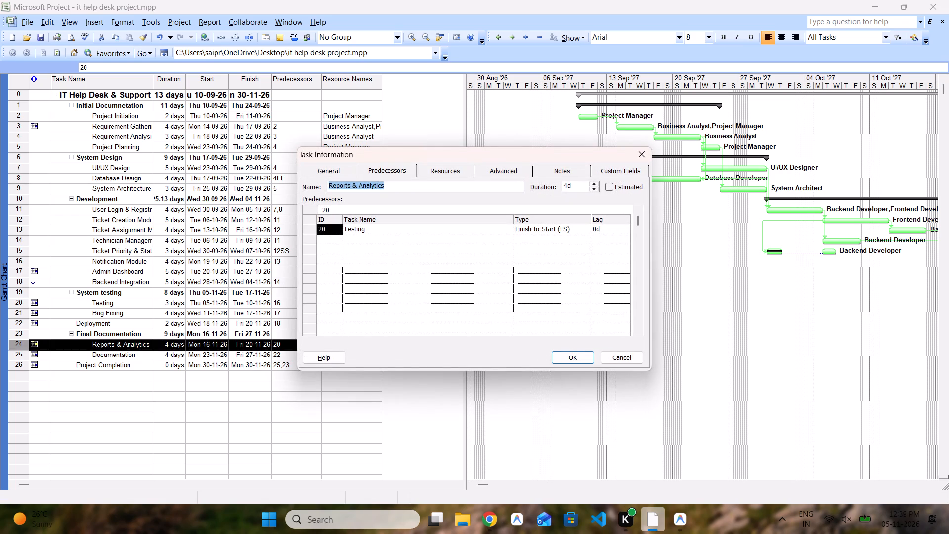
left_click(547, 231)
left_click(585, 232)
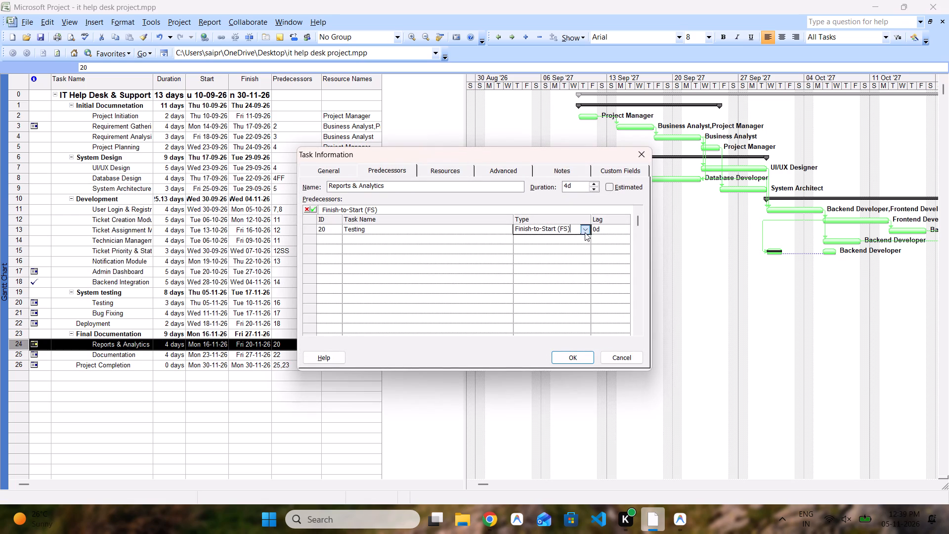
left_click(570, 264)
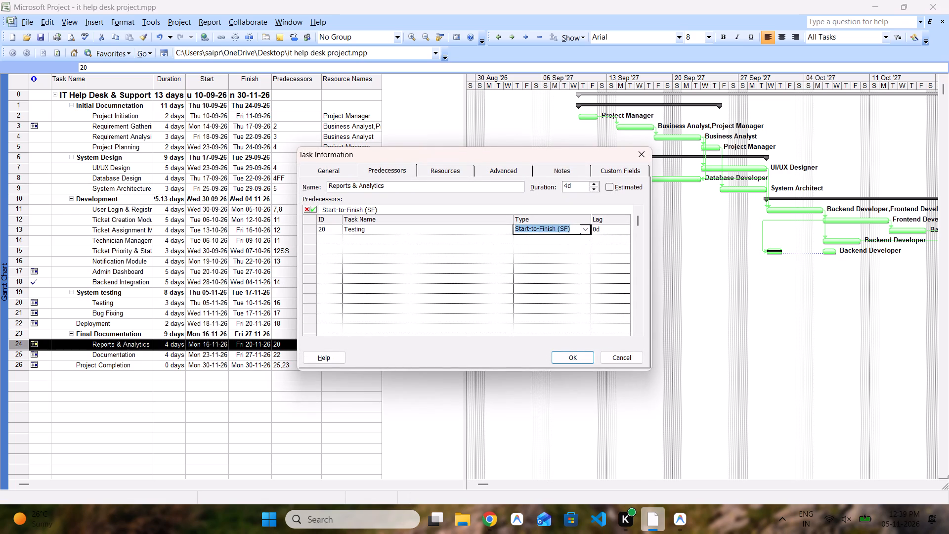
left_click(572, 354)
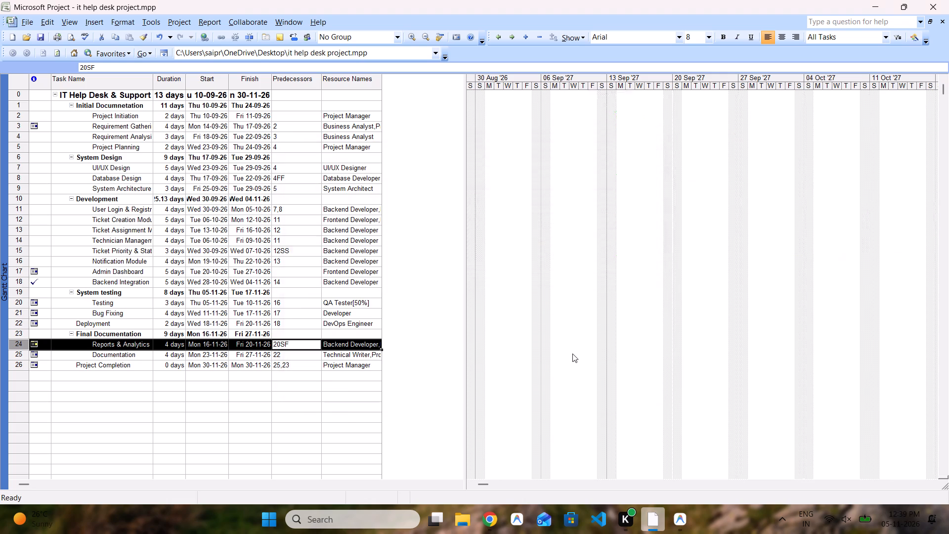
left_click(354, 389)
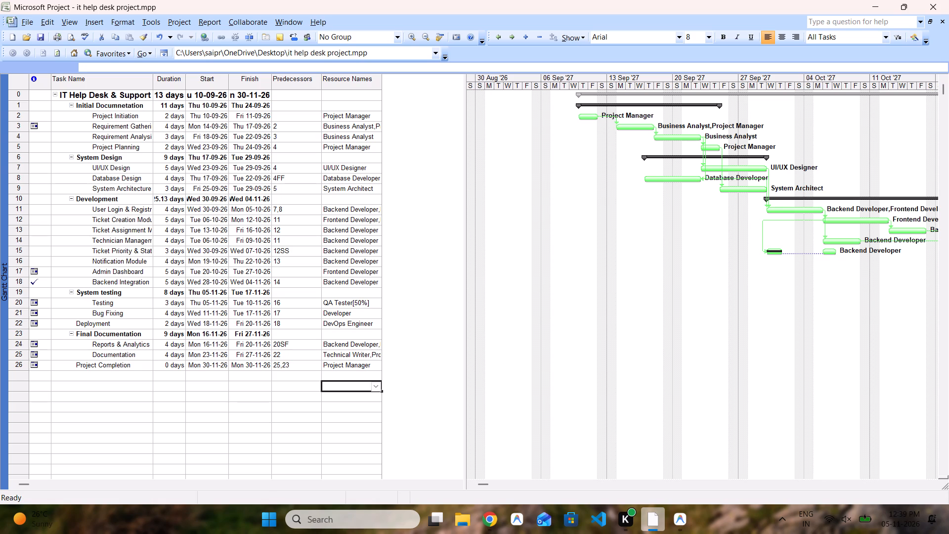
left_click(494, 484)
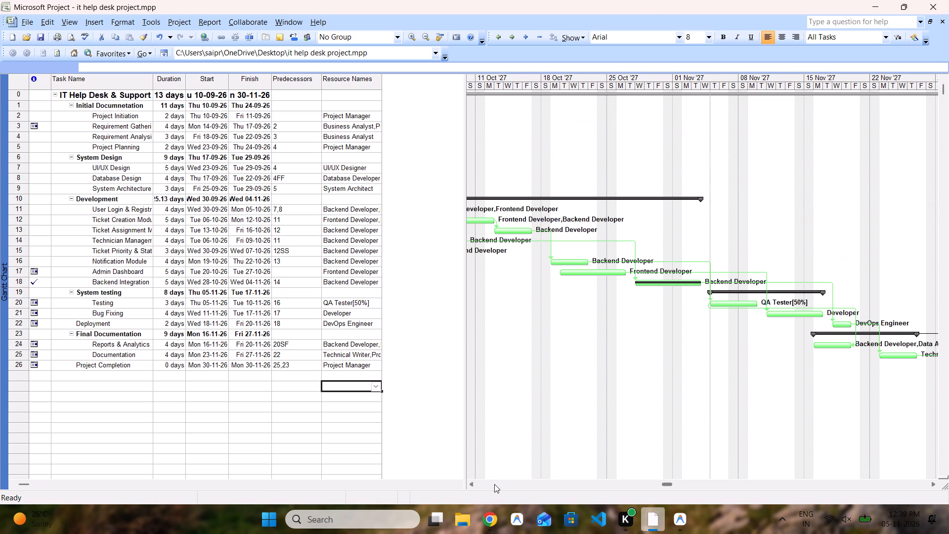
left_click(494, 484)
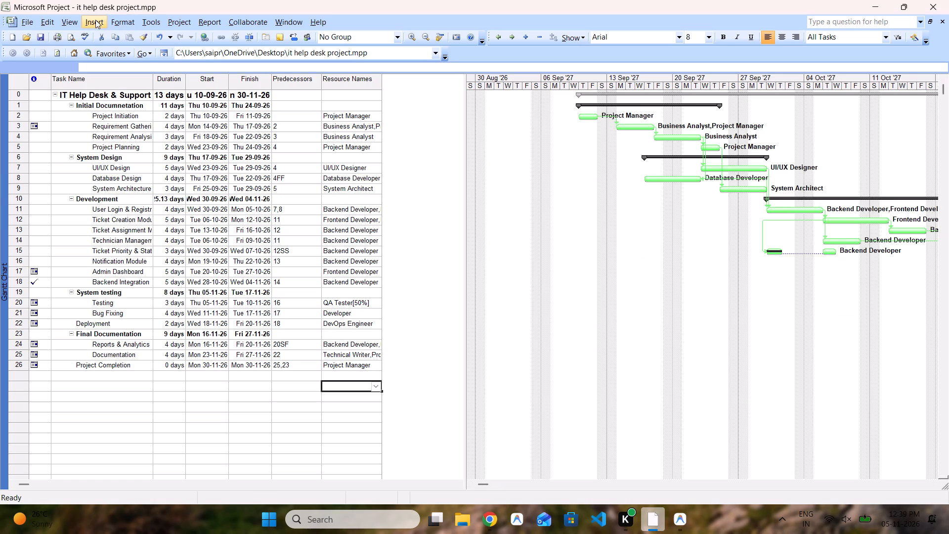
Create a new base calendar as a copy of the Standard calendar in Change Working Time, keeping the suggested name.
left_click(76, 22)
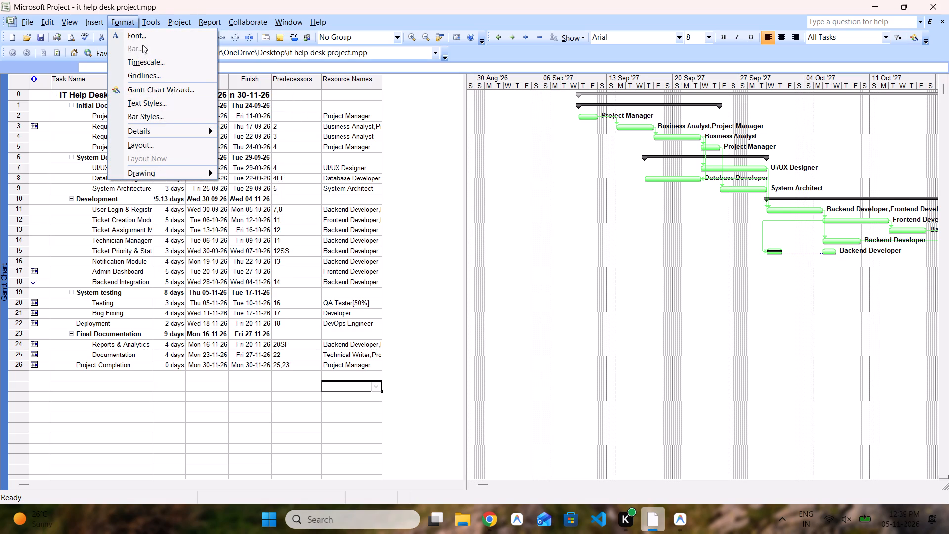
left_click(176, 103)
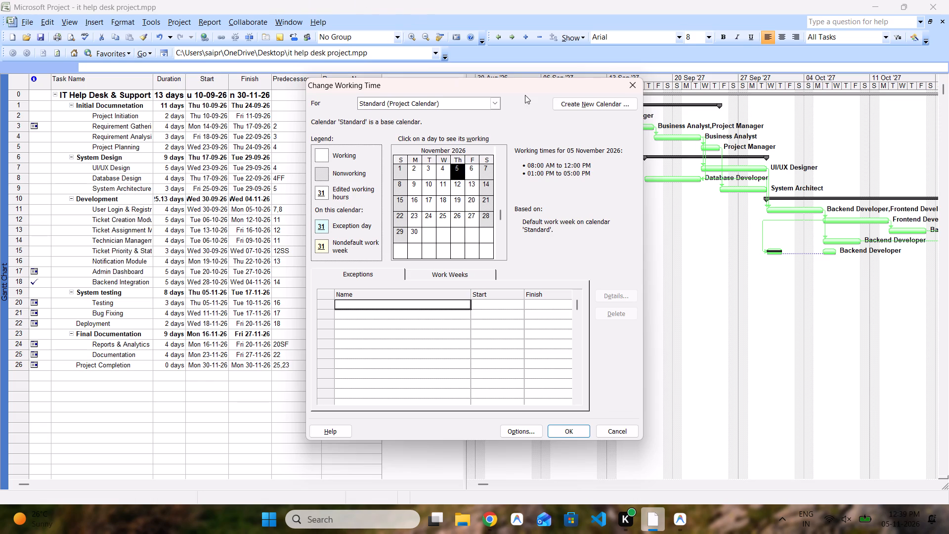
left_click(568, 97)
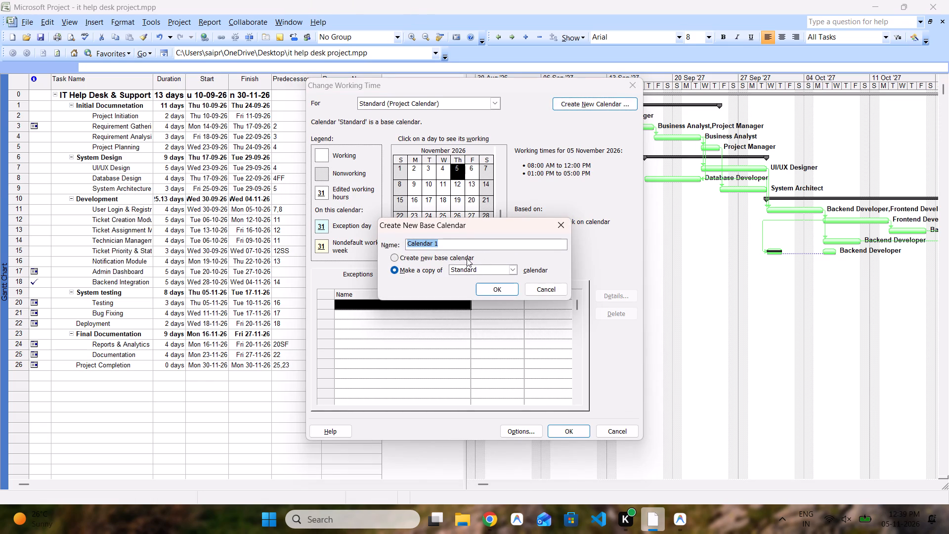
left_click(498, 290)
Switch to the Copy of Standard calendar and show the working time for 7 November 2026.
left_click(492, 99)
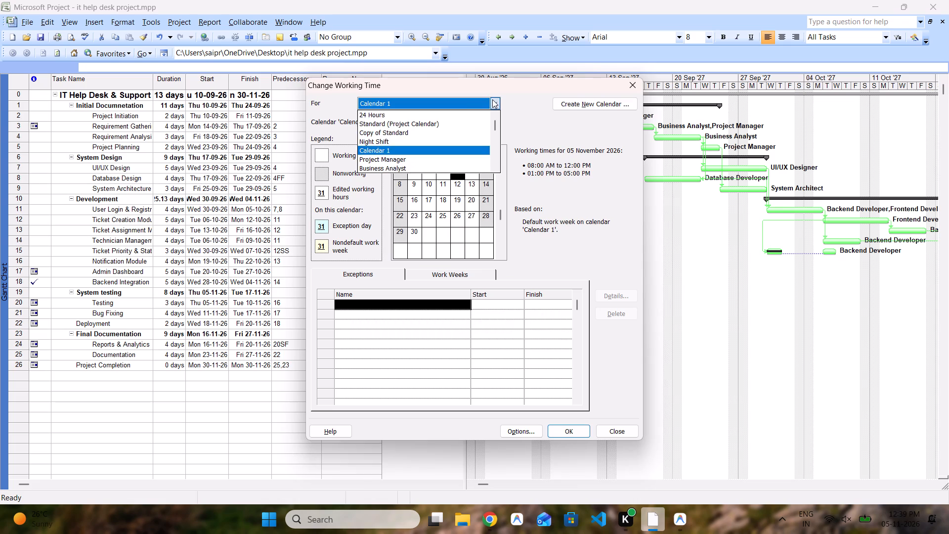
left_click(426, 133)
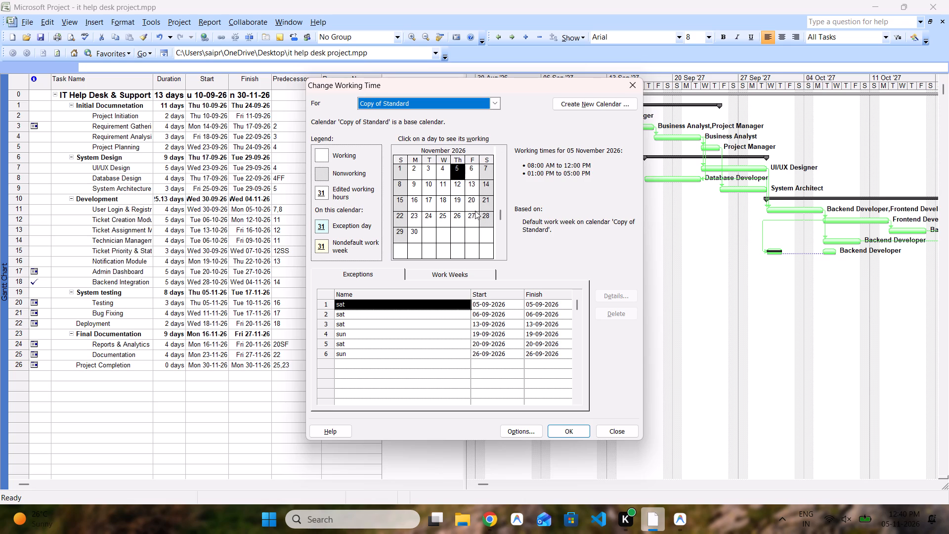
left_click(487, 173)
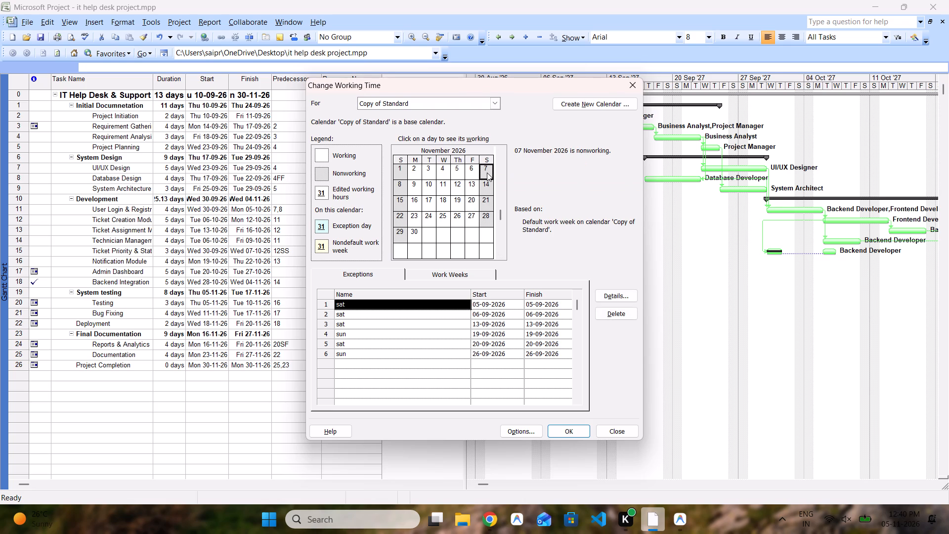
Check the project's calendar options, including default start and end times and hours per day.
left_click(528, 427)
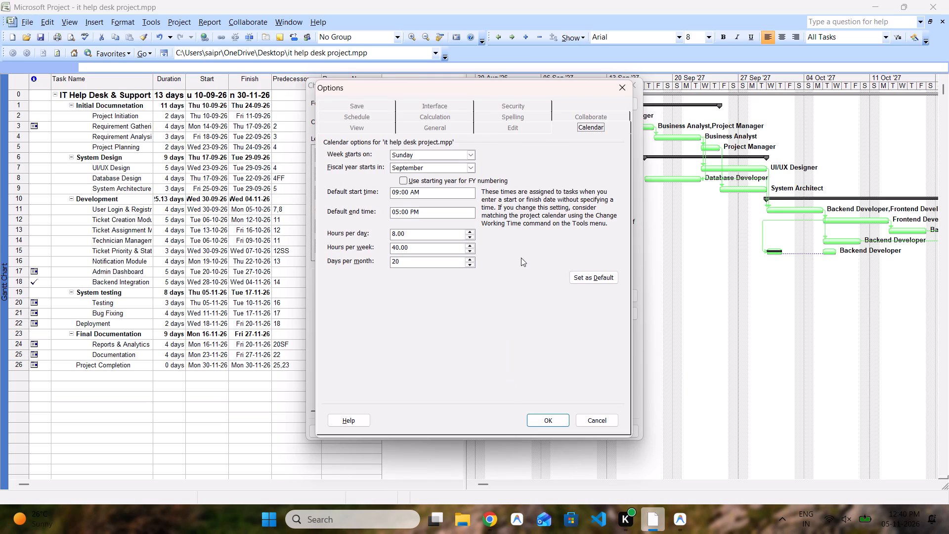
left_click(621, 80)
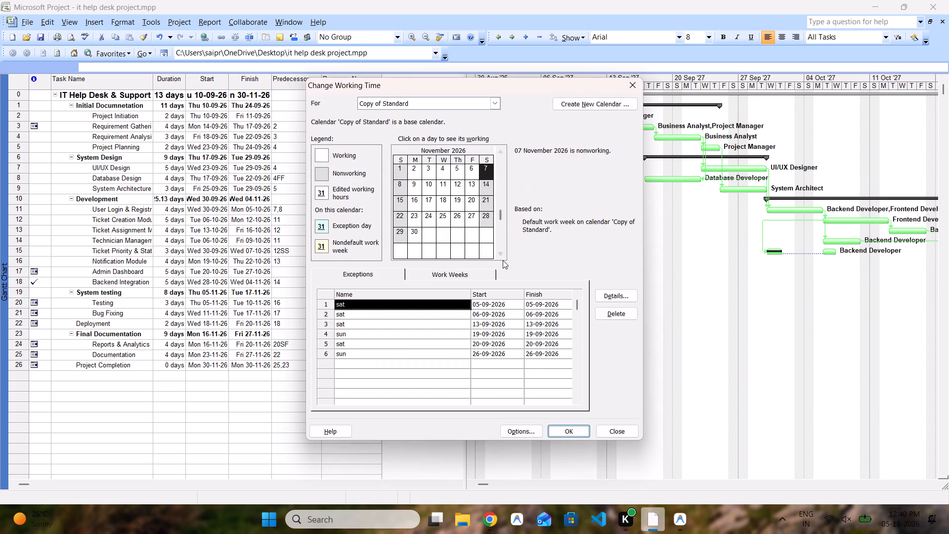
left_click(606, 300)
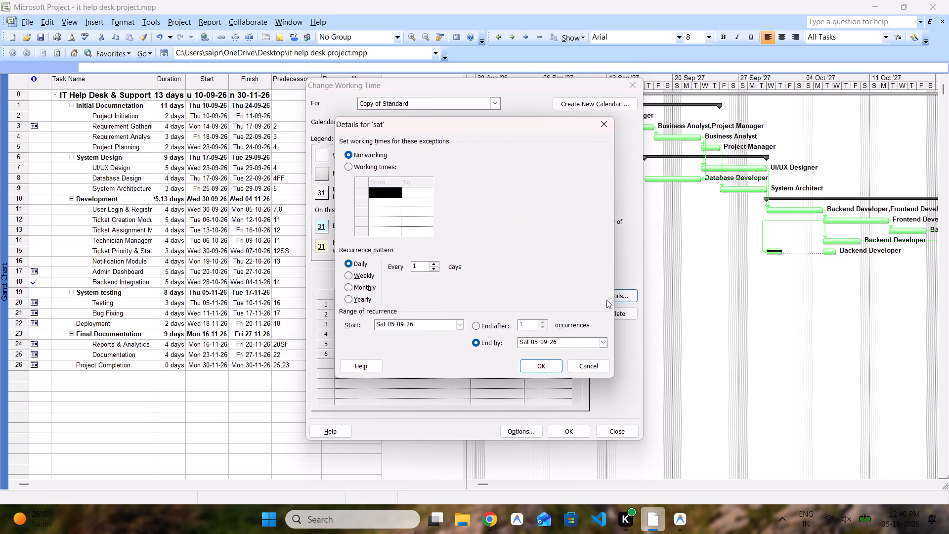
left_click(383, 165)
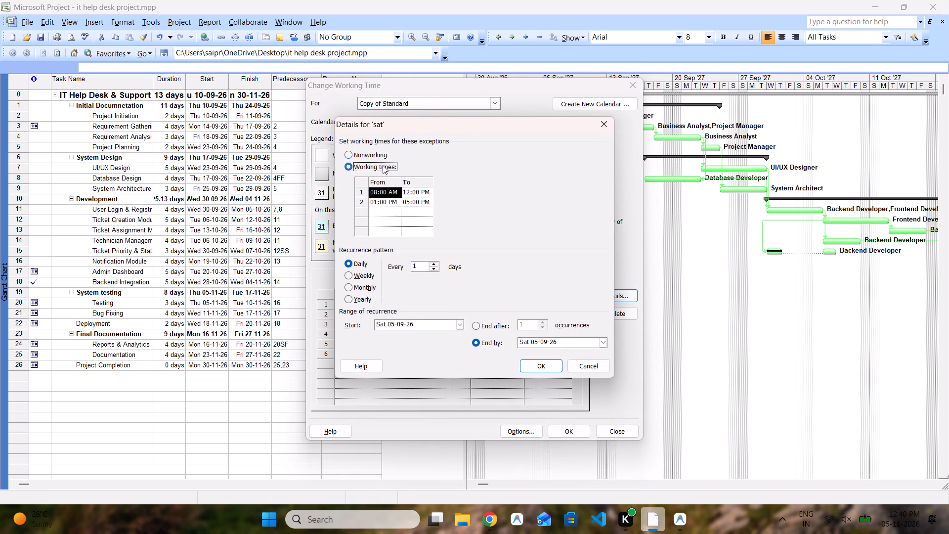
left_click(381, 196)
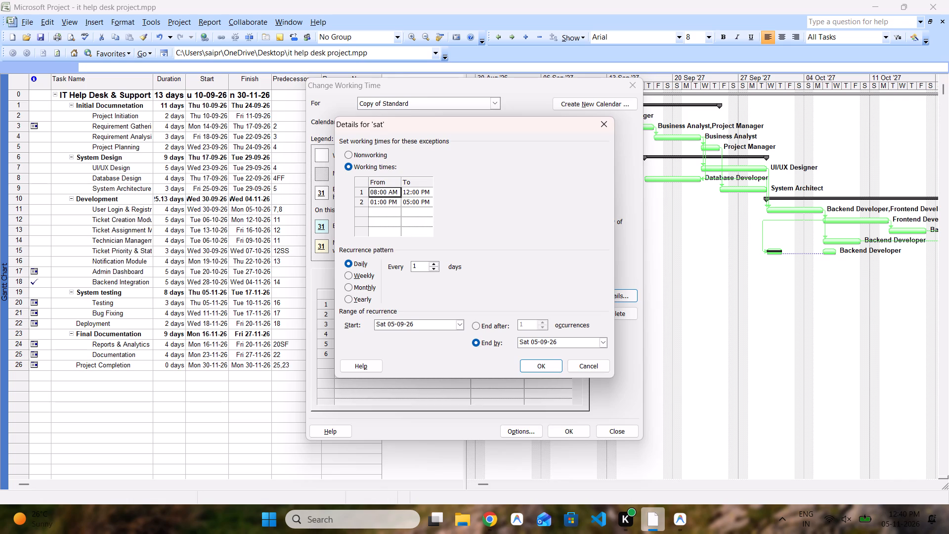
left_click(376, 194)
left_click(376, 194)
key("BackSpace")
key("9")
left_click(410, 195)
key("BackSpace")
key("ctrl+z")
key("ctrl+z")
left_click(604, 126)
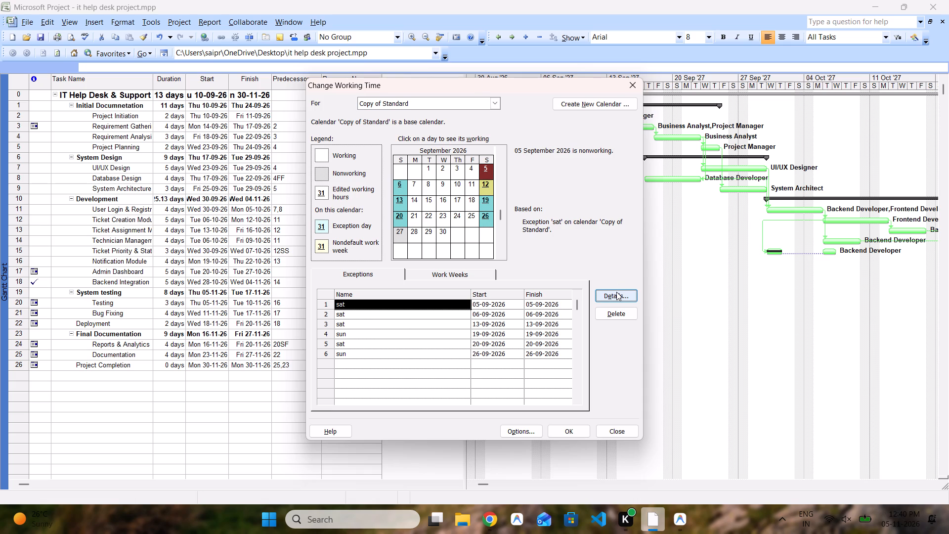
Make the first "sat" exception, on 5 September 2026, use working times and set its first shift's start to 09:00 AM.
left_click(616, 292)
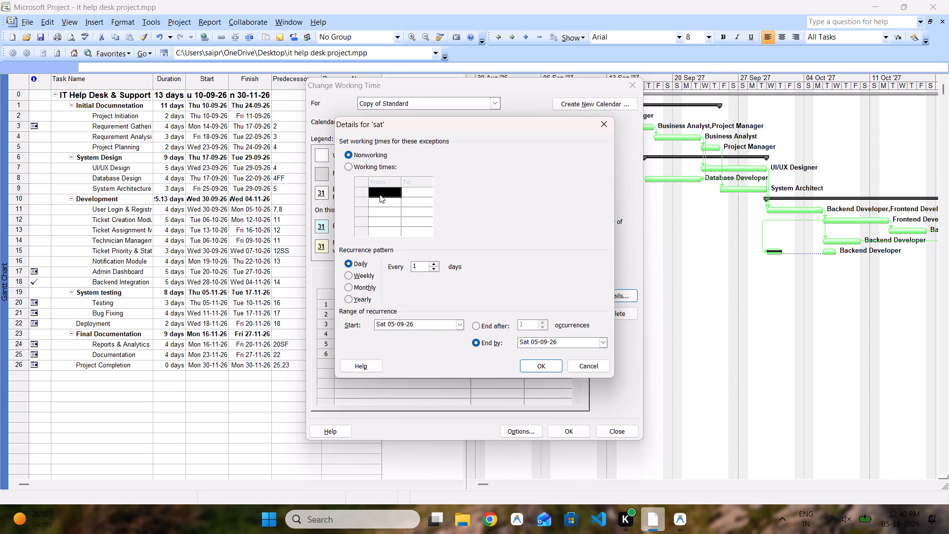
left_click(378, 164)
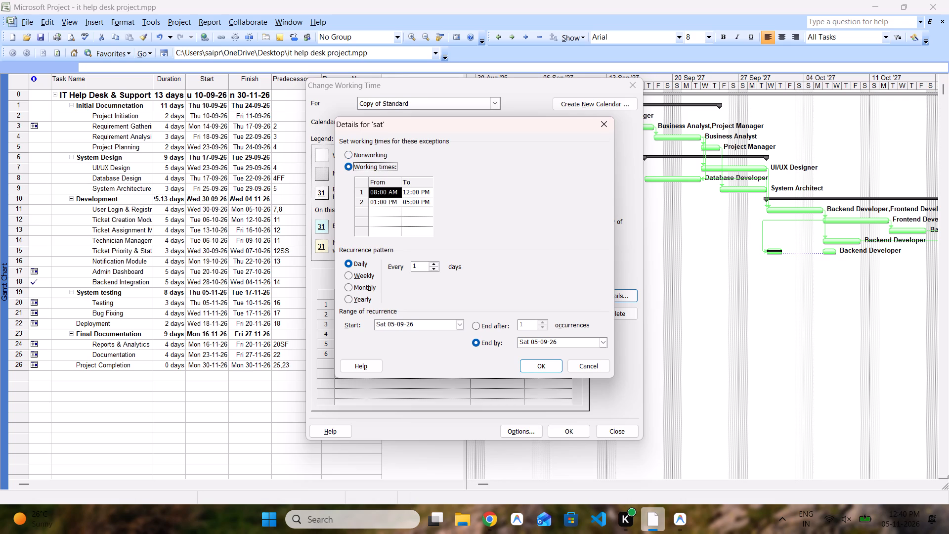
left_click(386, 193)
left_click(378, 191)
key("BackSpace")
key("9")
key("Right")
key("Right")
key("Right")
key("Right")
key("Right")
Set the end of the exception's first working shift to 01:00 PM.
left_click(409, 194)
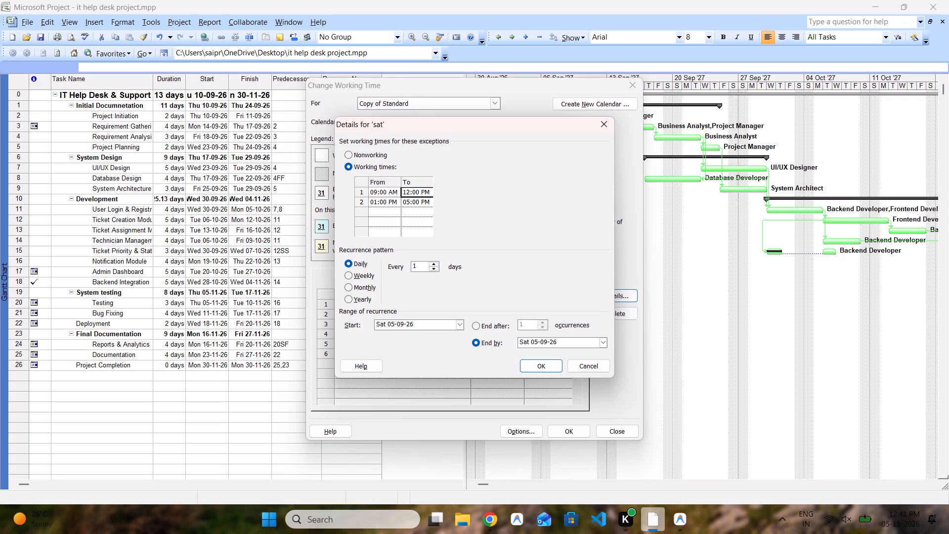
left_click(408, 193)
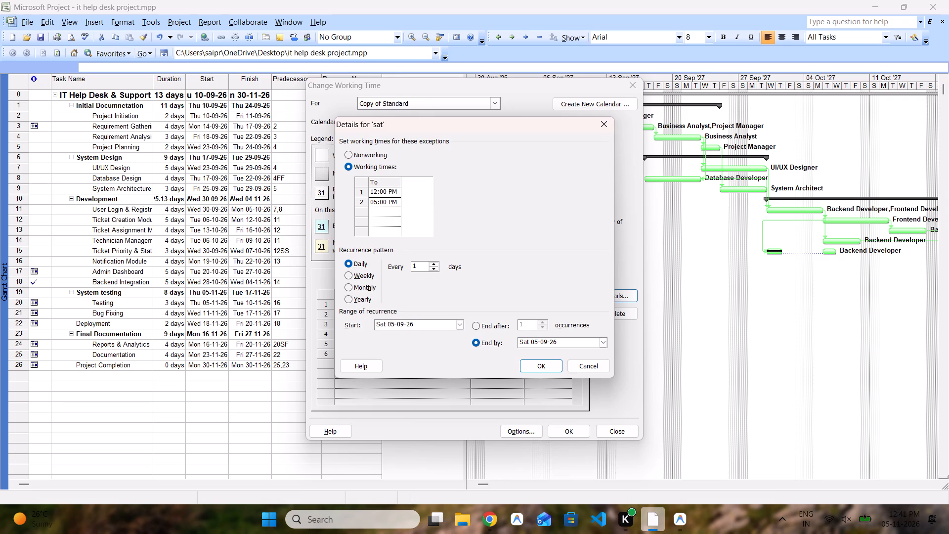
key("Left")
key("Left")
key("Left")
key("Left")
key("Left")
key("Left")
key("BackSpace")
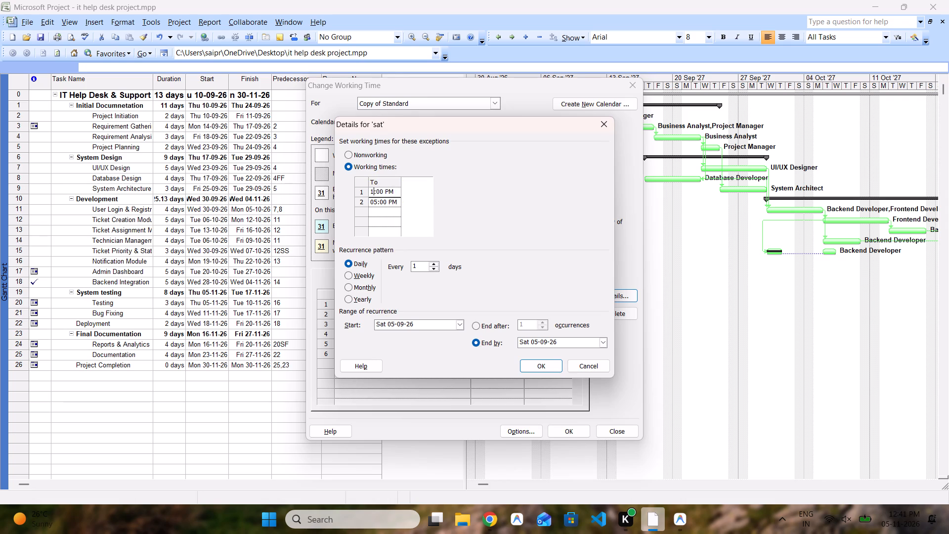
left_click(383, 201)
Set the start of the exception's second working shift to 02:00 PM.
key("Left")
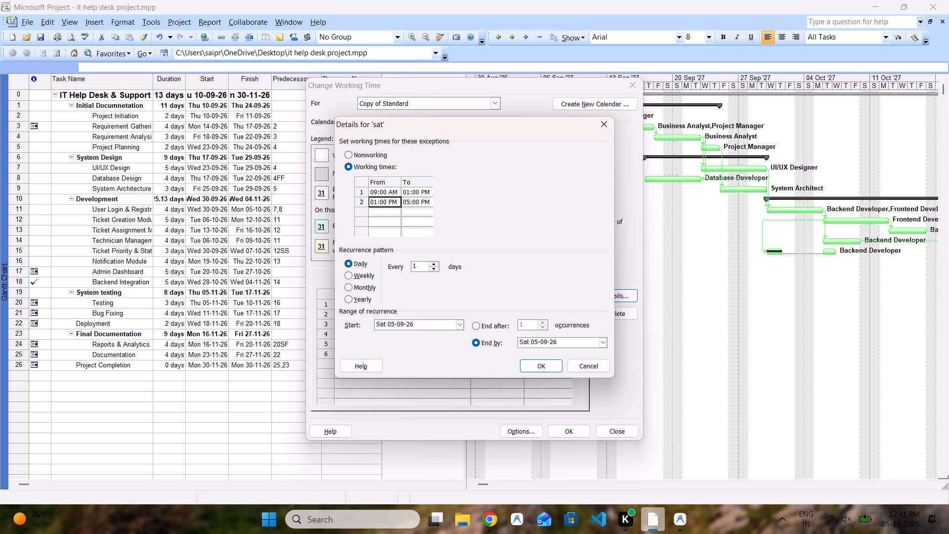
left_click(378, 200)
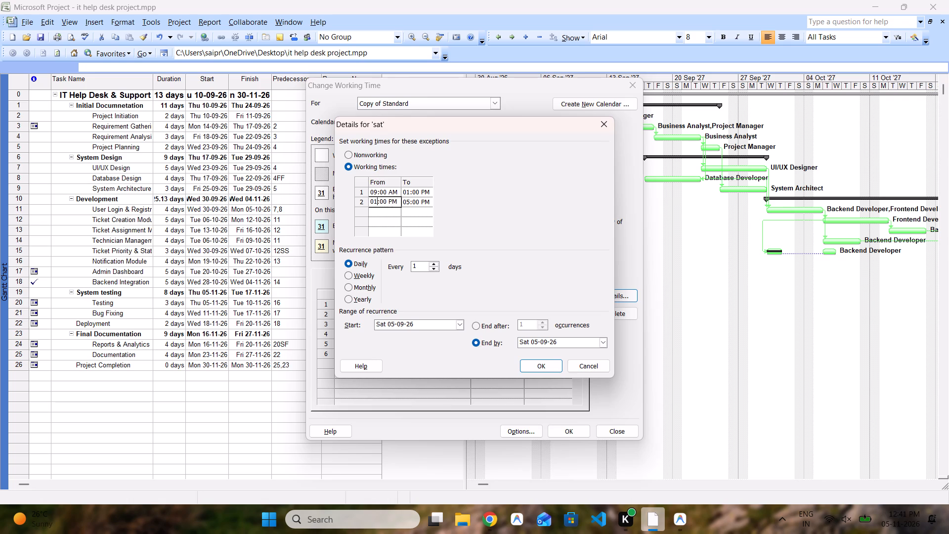
left_click(377, 200)
key("BackSpace")
key("2")
Set the exception's recurrence pattern to monthly, on day 5 of every 1 month.
left_click(362, 285)
left_click(348, 286)
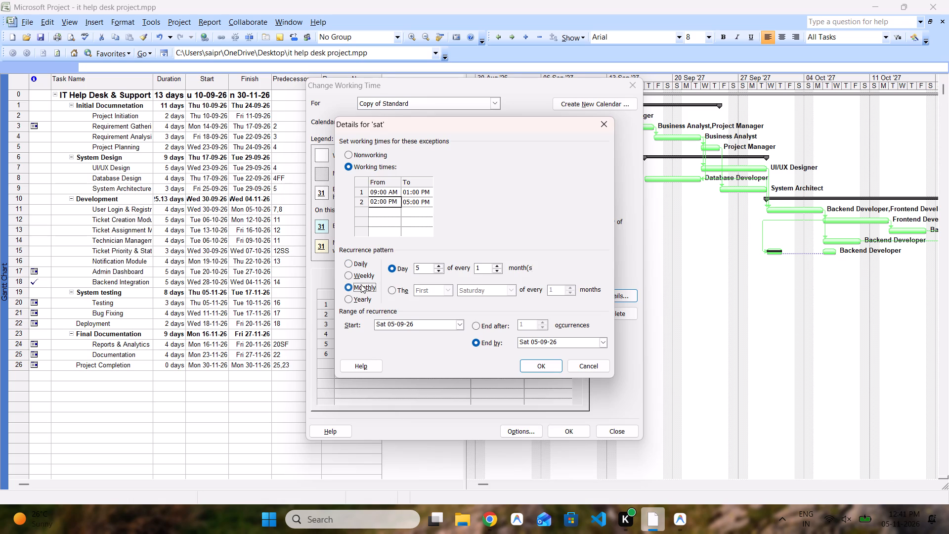
left_click(508, 288)
left_click(394, 289)
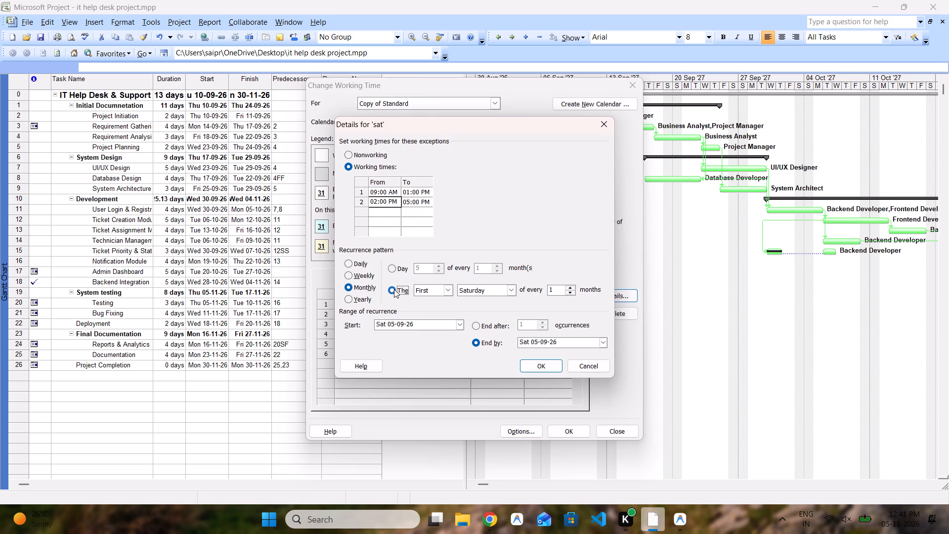
left_click(394, 289)
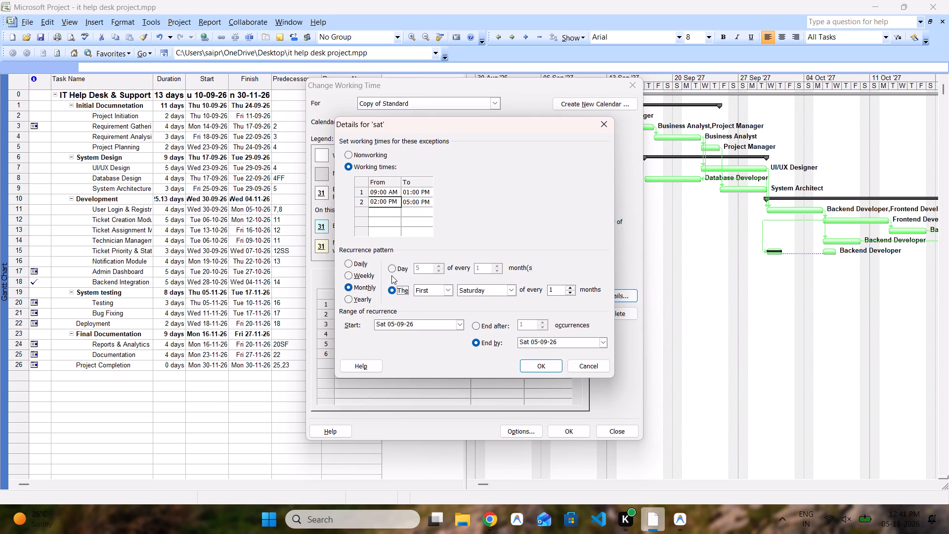
left_click(391, 275)
left_click(391, 271)
Set the "sat" exception's range of recurrence to end by 30 November 2026.
left_click(604, 341)
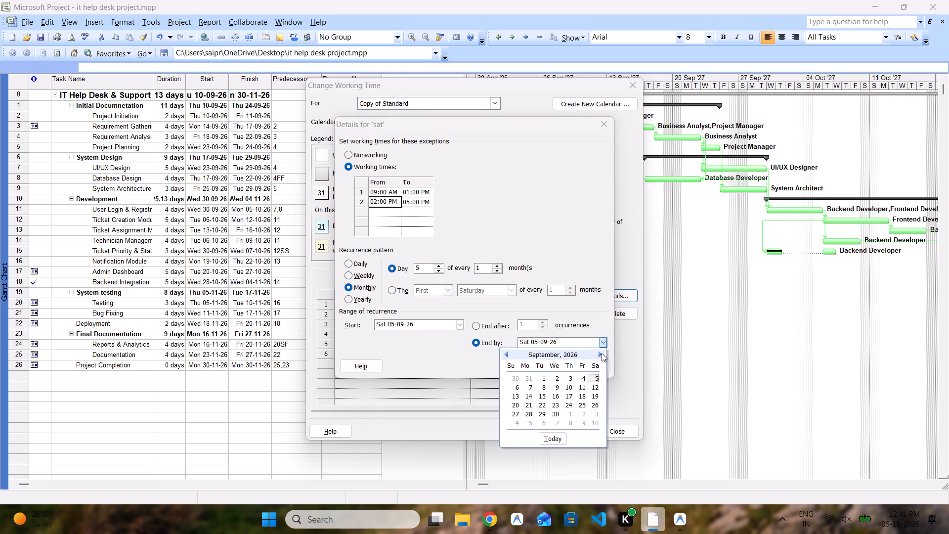
left_click(602, 353)
left_click(602, 353)
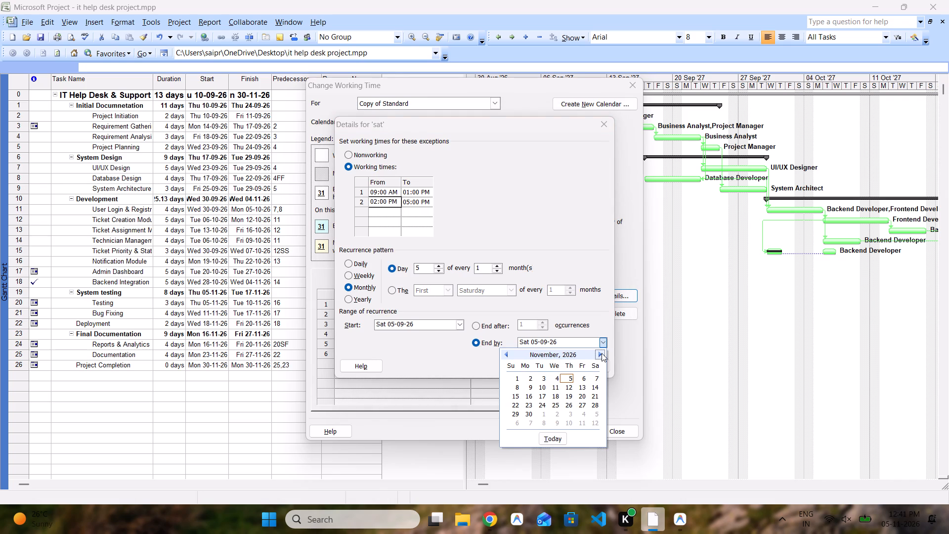
left_click(531, 412)
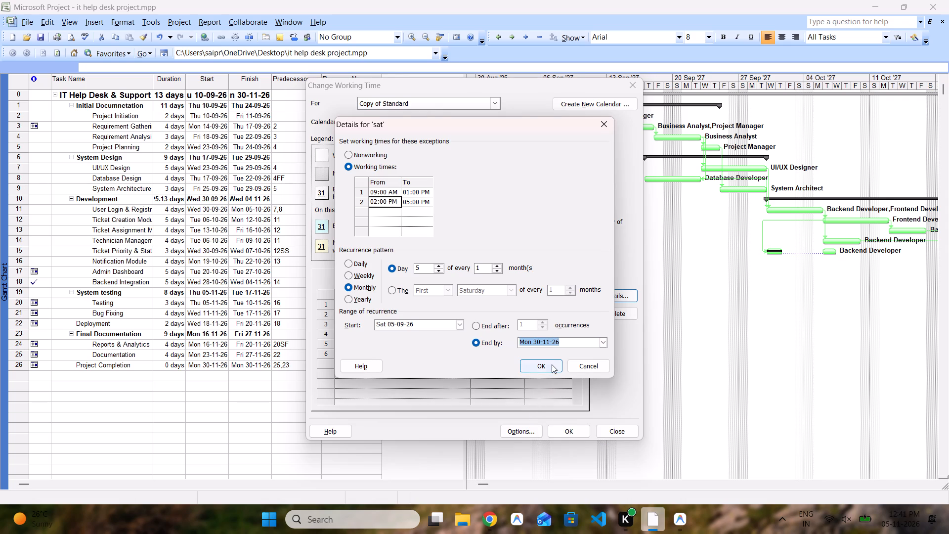
left_click(552, 364)
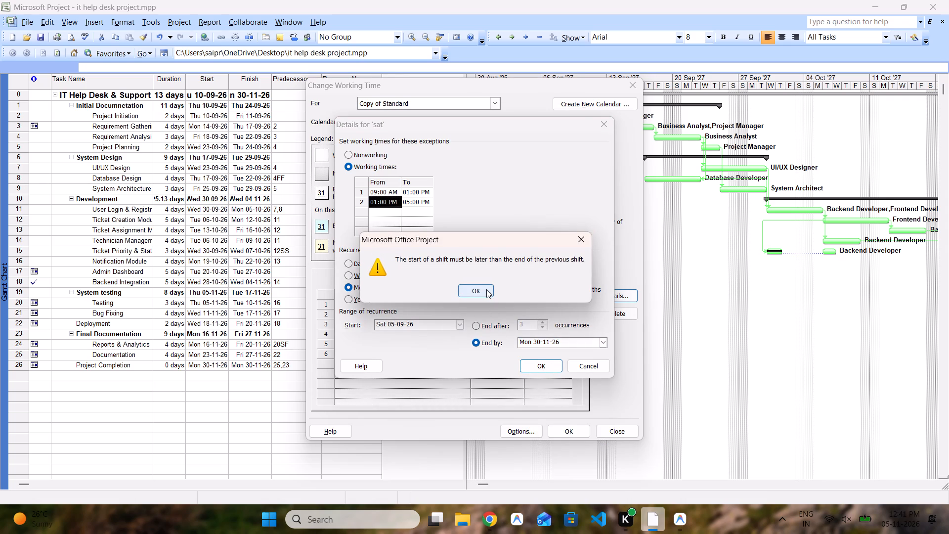
left_click(486, 289)
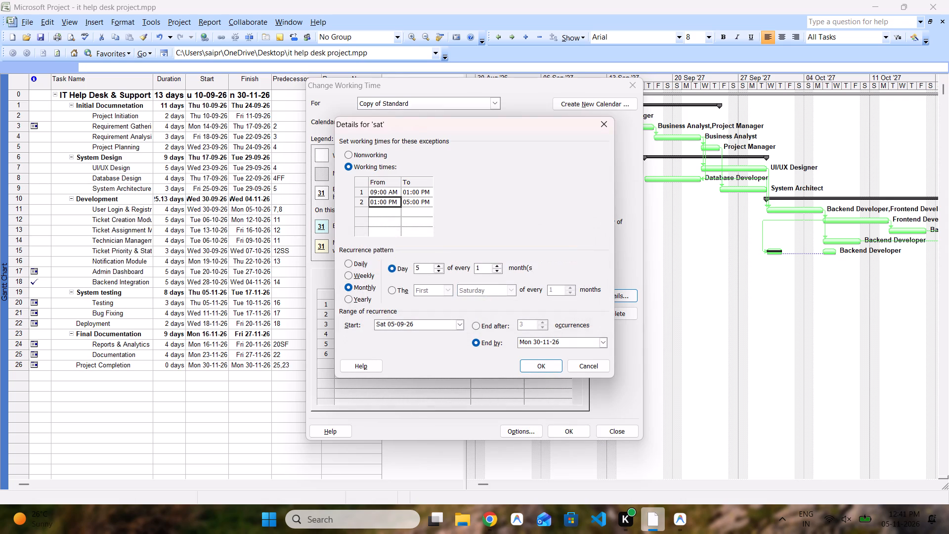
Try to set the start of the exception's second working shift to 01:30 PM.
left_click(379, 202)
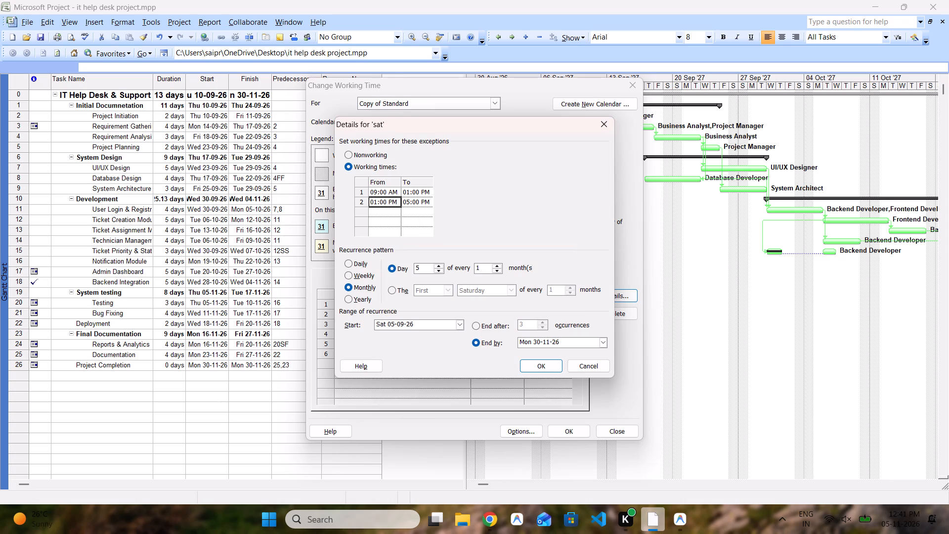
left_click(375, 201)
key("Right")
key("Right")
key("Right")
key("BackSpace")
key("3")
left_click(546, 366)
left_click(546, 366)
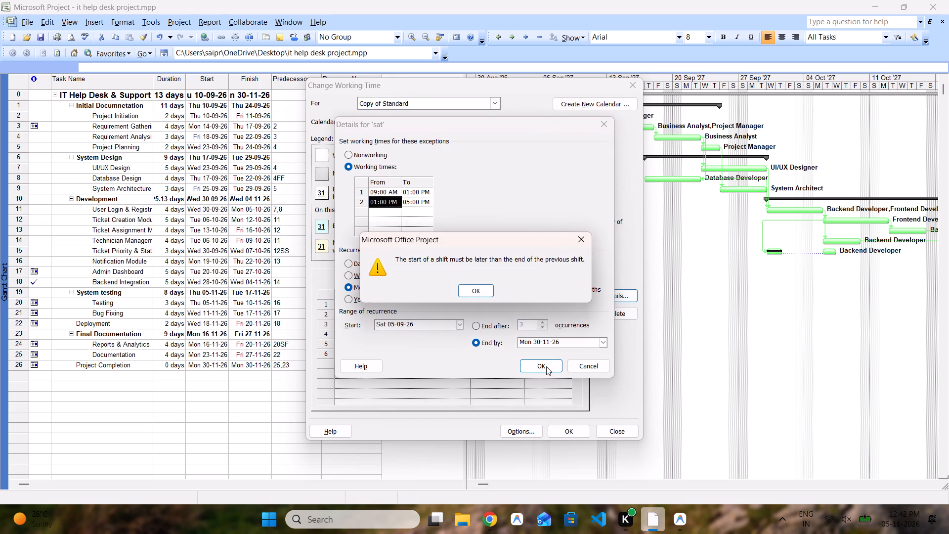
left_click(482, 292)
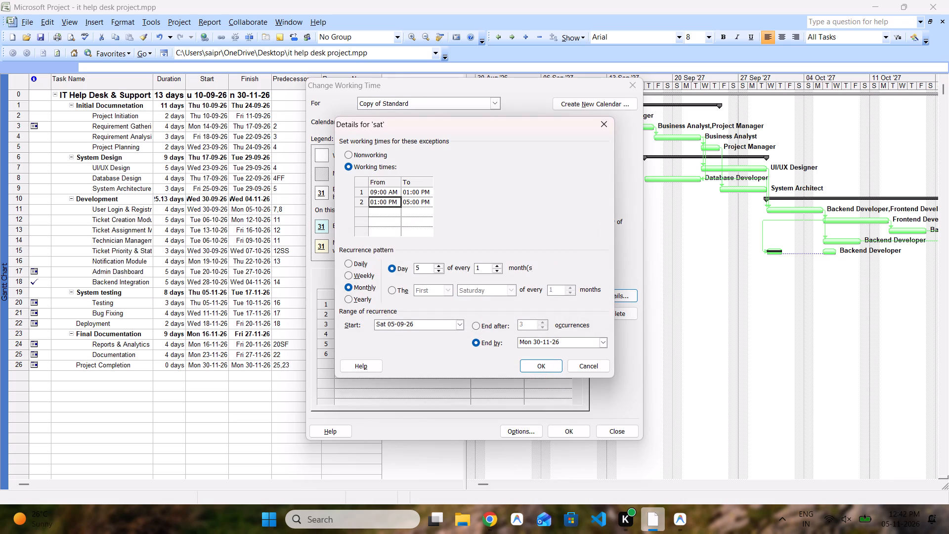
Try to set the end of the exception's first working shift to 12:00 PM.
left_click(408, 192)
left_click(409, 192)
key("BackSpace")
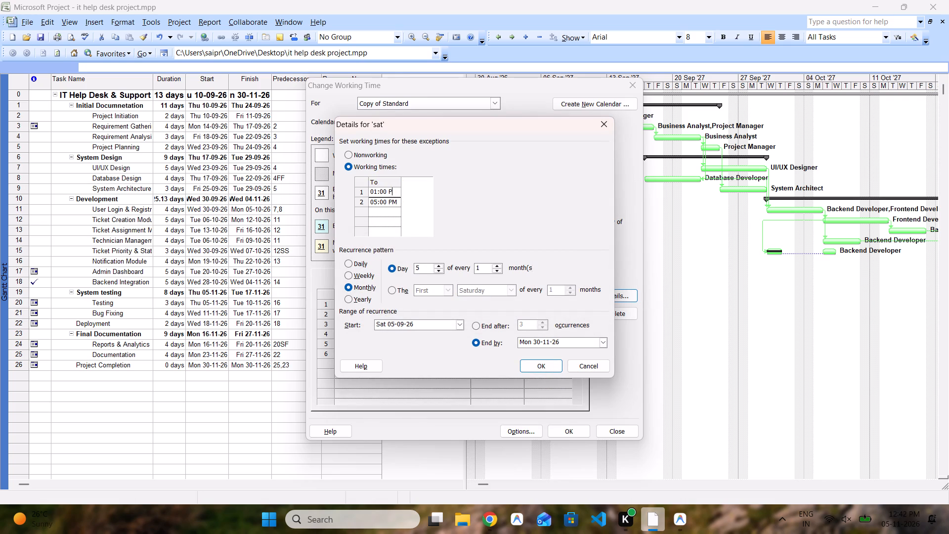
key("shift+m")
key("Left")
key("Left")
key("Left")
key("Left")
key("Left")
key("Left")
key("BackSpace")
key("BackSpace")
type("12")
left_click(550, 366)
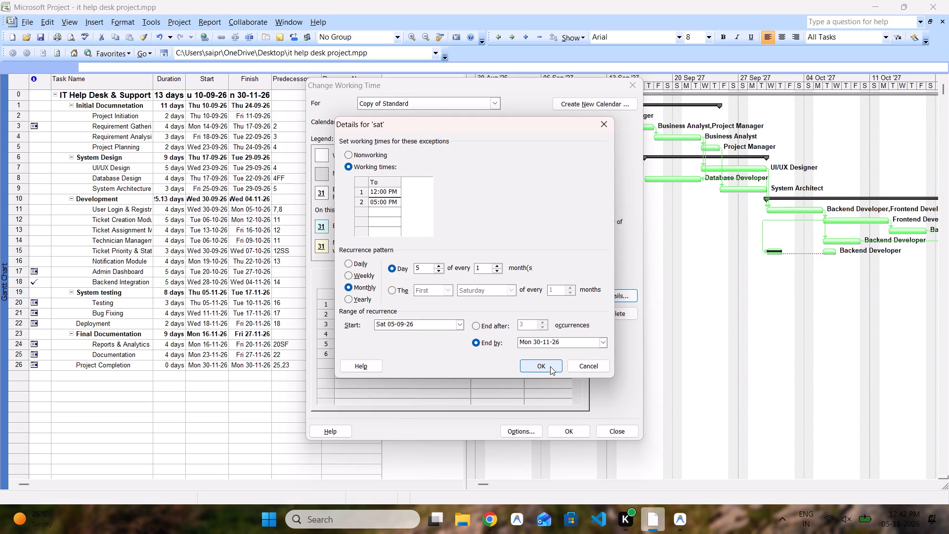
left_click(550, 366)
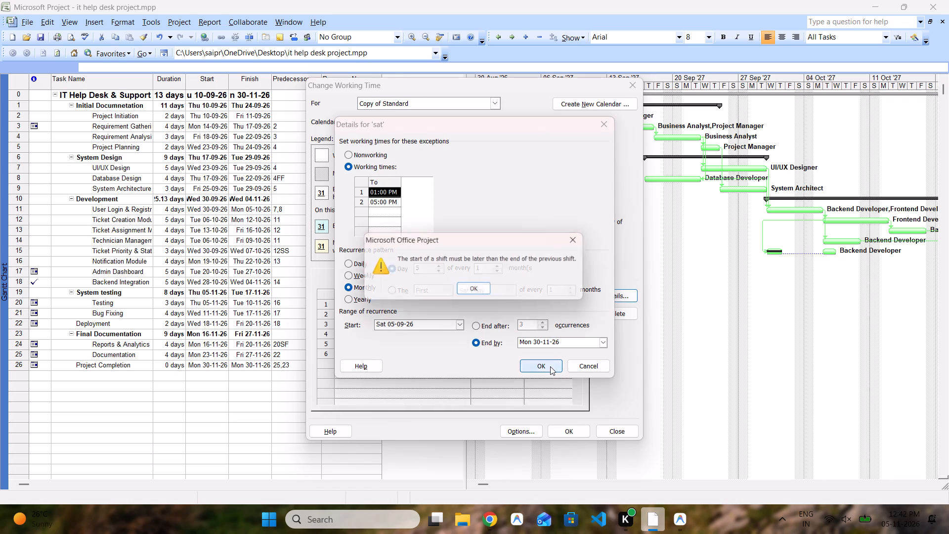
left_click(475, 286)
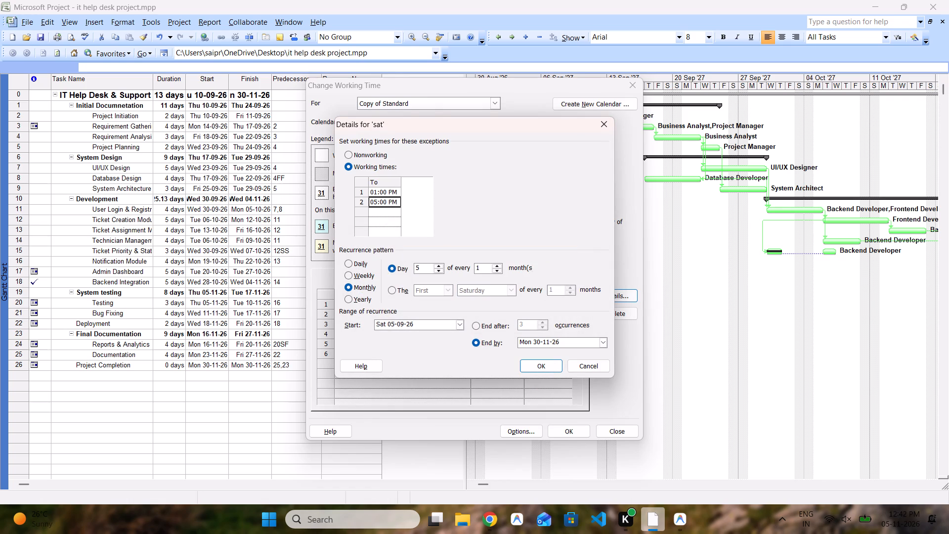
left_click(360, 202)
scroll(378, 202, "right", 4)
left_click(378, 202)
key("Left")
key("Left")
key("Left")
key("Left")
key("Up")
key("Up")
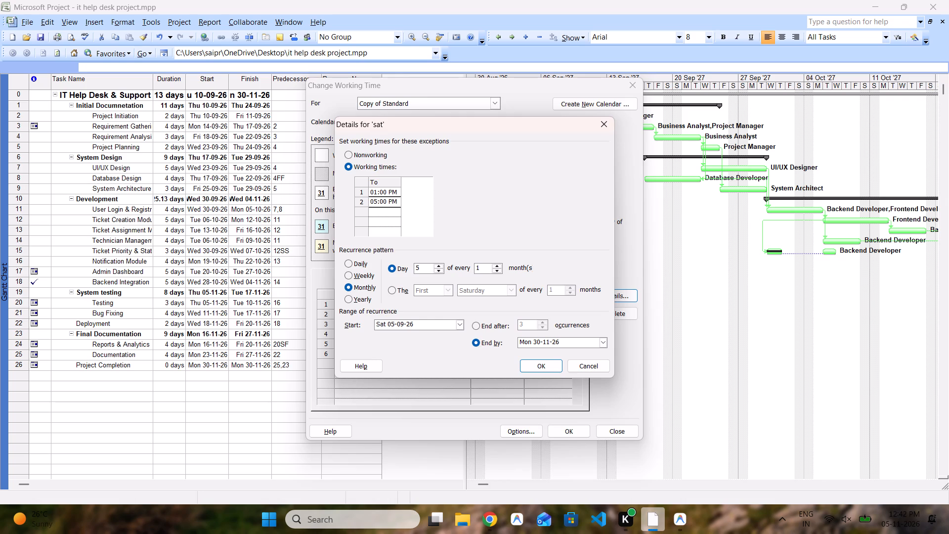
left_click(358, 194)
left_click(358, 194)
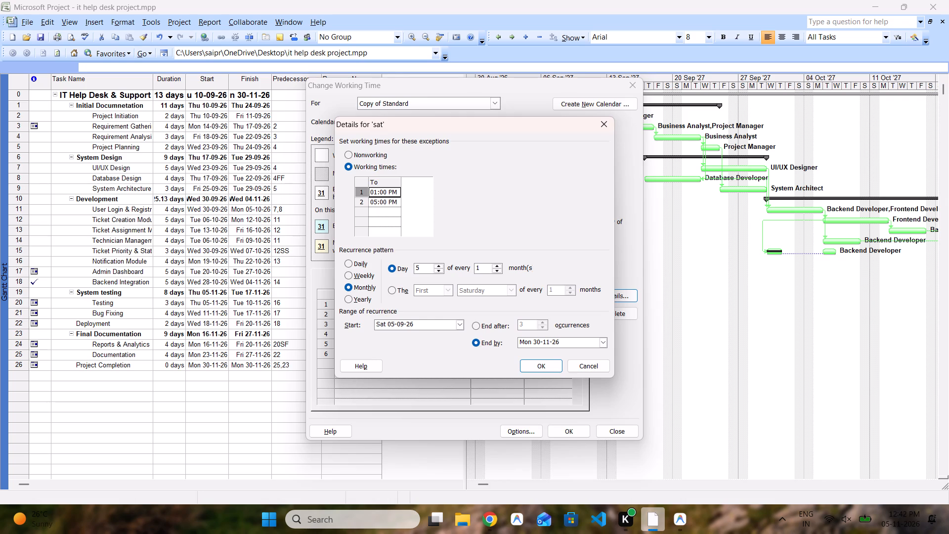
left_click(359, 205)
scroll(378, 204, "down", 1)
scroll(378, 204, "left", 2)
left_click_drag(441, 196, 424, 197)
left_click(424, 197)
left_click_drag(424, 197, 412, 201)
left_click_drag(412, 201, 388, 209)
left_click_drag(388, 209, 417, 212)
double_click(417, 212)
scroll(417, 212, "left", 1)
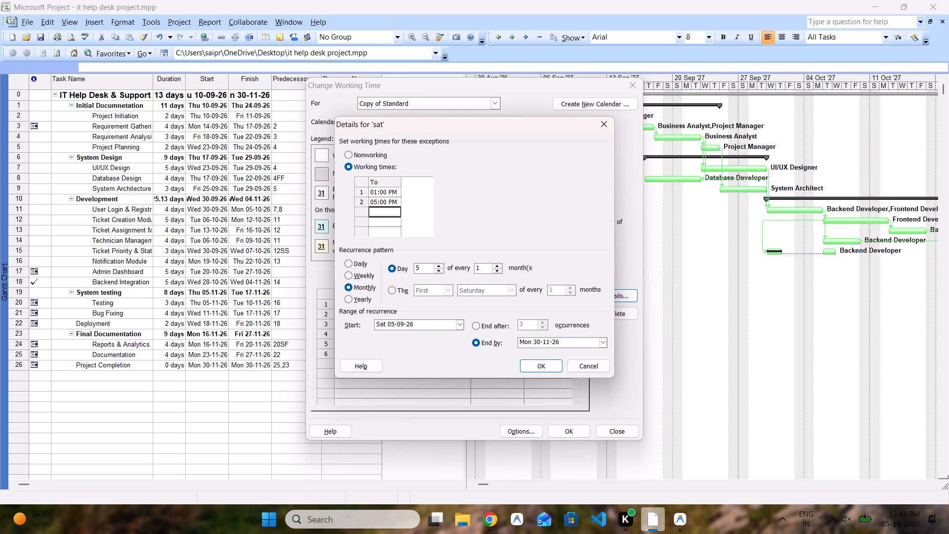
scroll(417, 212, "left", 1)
Change the exception's recurrence pattern to weekly, every 1 week on Saturday.
left_click(356, 261)
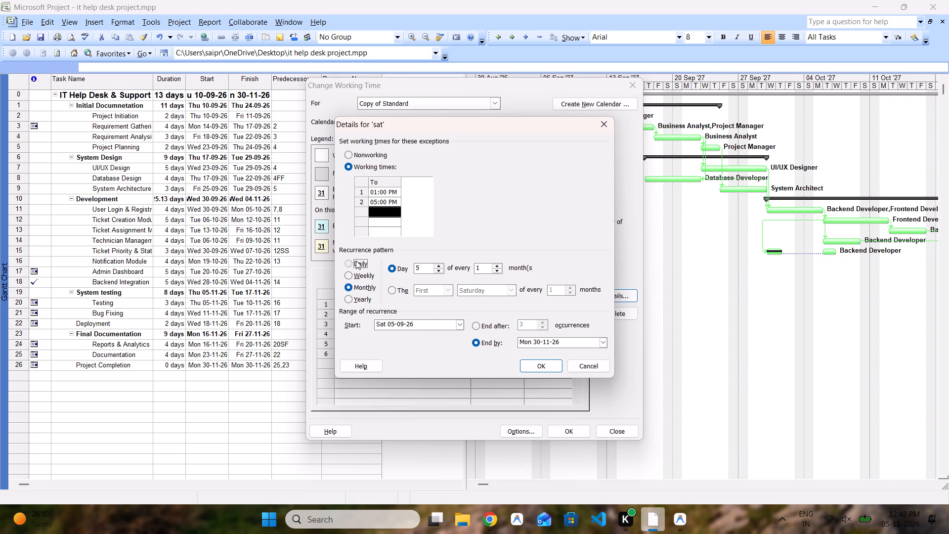
left_click(353, 274)
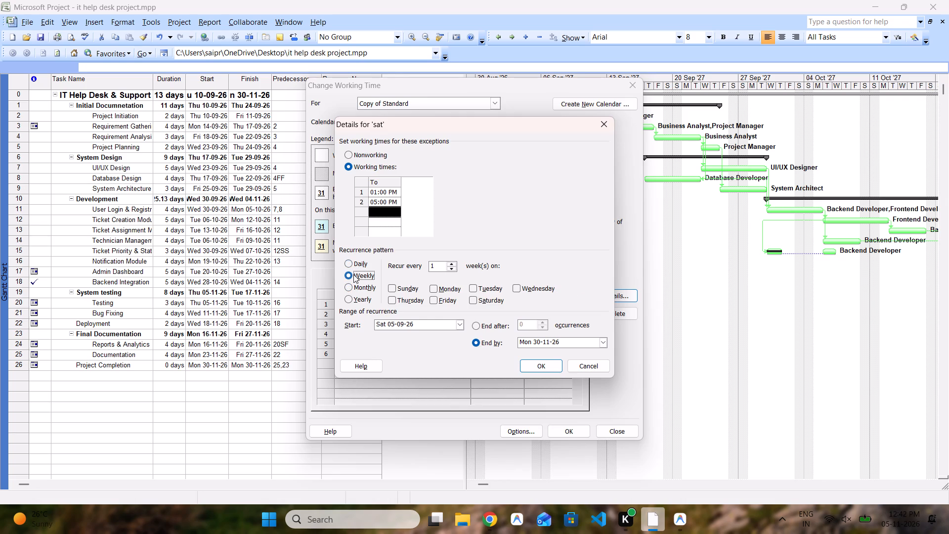
left_click(475, 301)
left_click(535, 367)
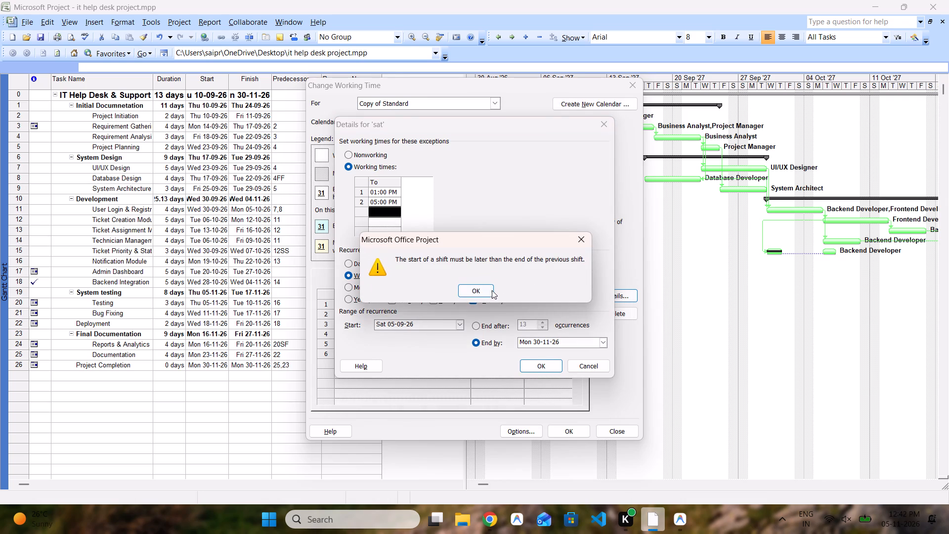
left_click(491, 291)
Set the end of the exception's first working shift to 12:00 PM and apply the exception details.
scroll(386, 217, "down", 1)
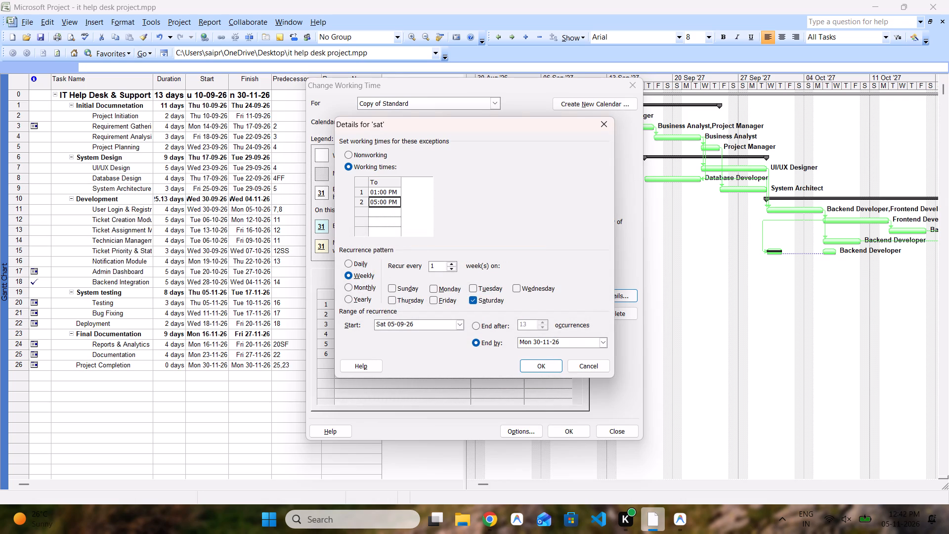
scroll(386, 217, "down", 1)
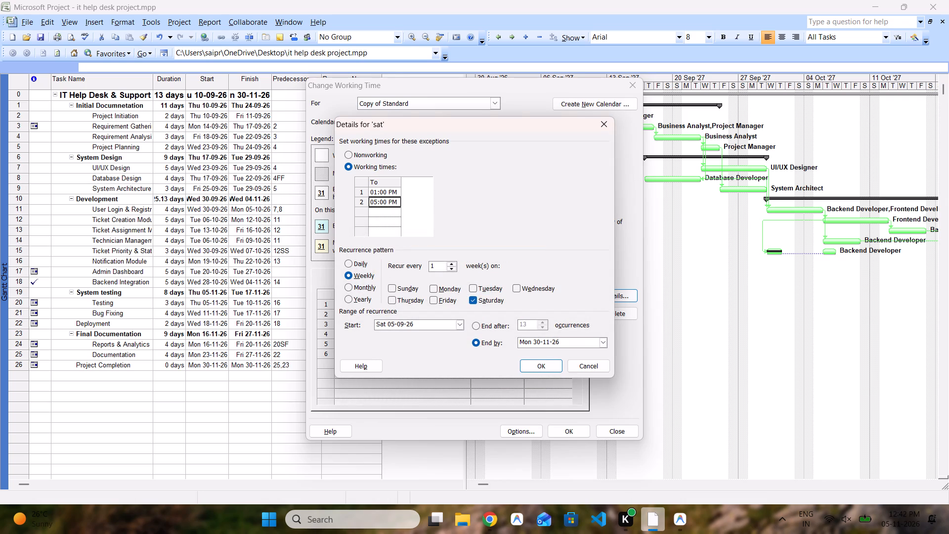
left_click(377, 205)
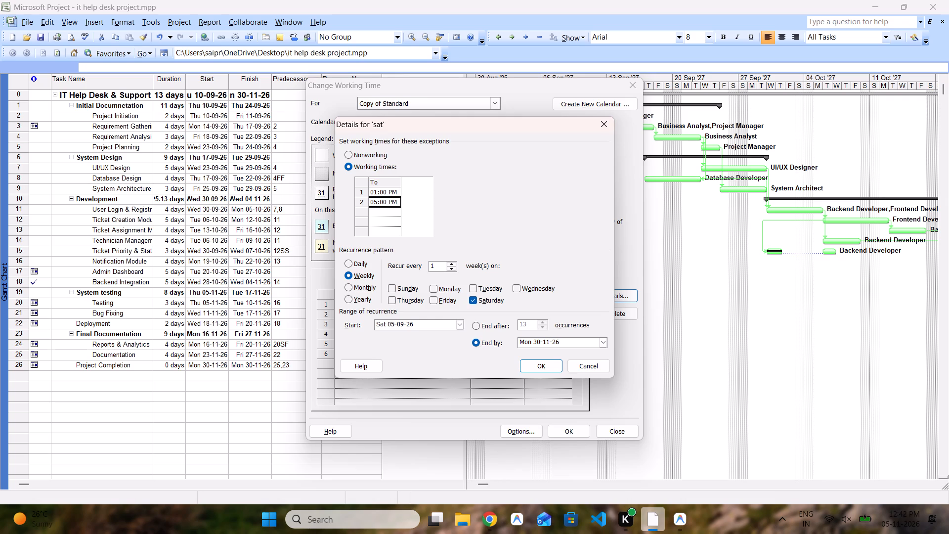
left_click(377, 192)
key("BackSpace")
type("12")
key("Return")
left_click(537, 366)
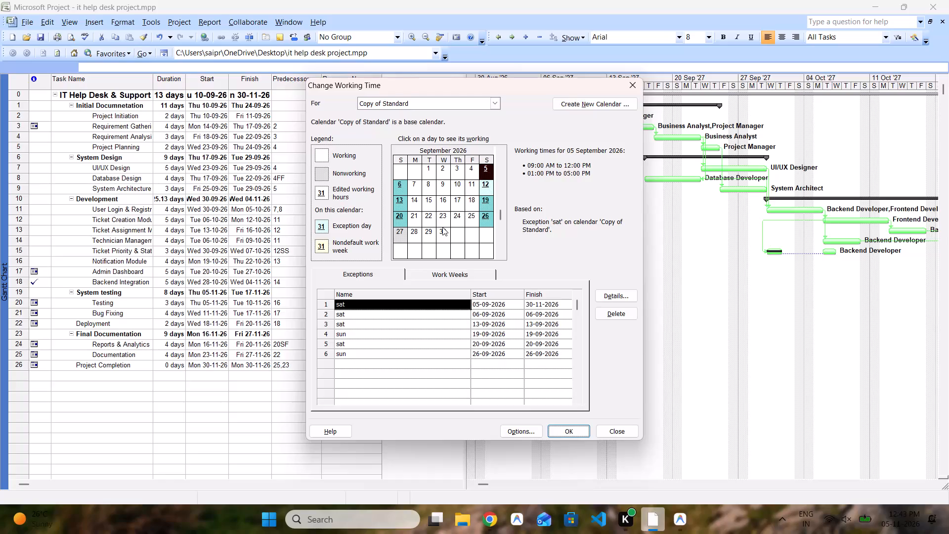
Delete the one-day exceptions on 6, 13 and 19 September 2026 from the Copy of Standard calendar.
left_click(484, 199)
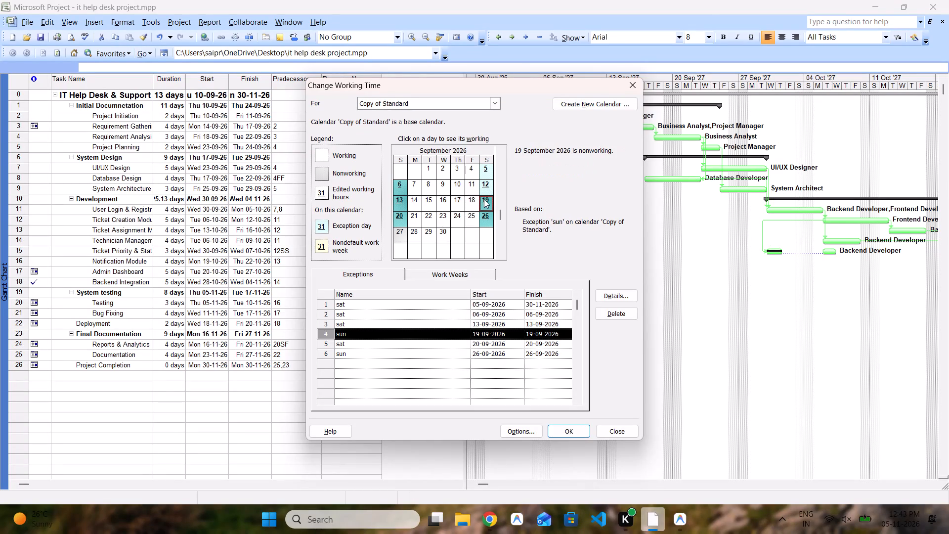
left_click(486, 222)
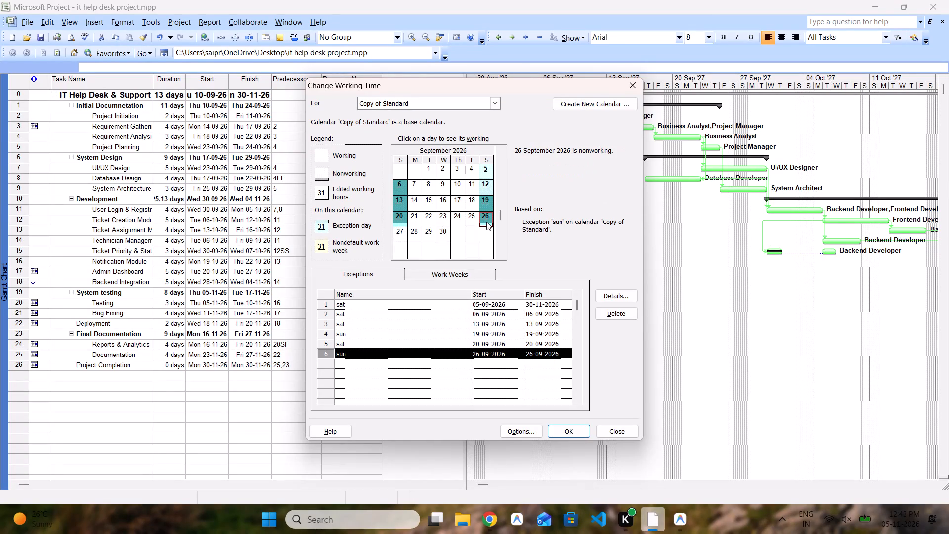
left_click(401, 202)
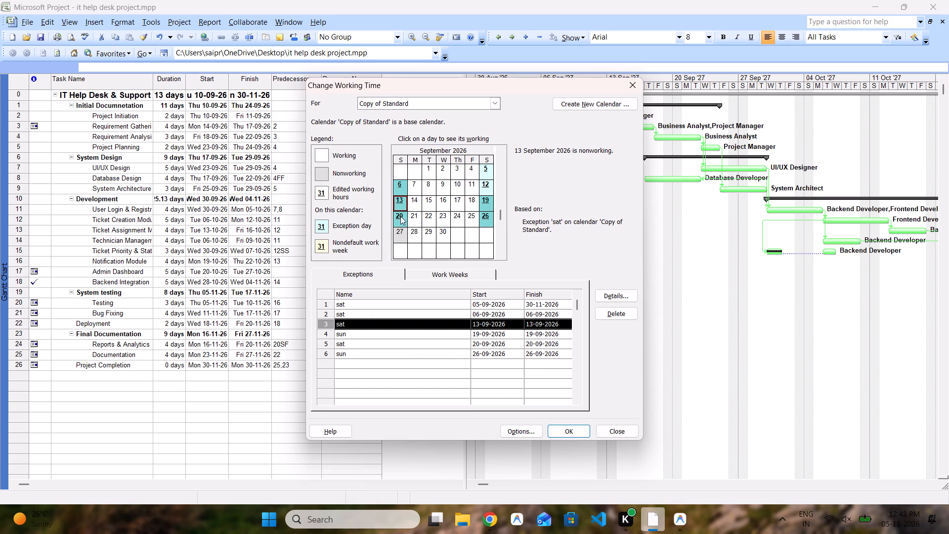
left_click(400, 216)
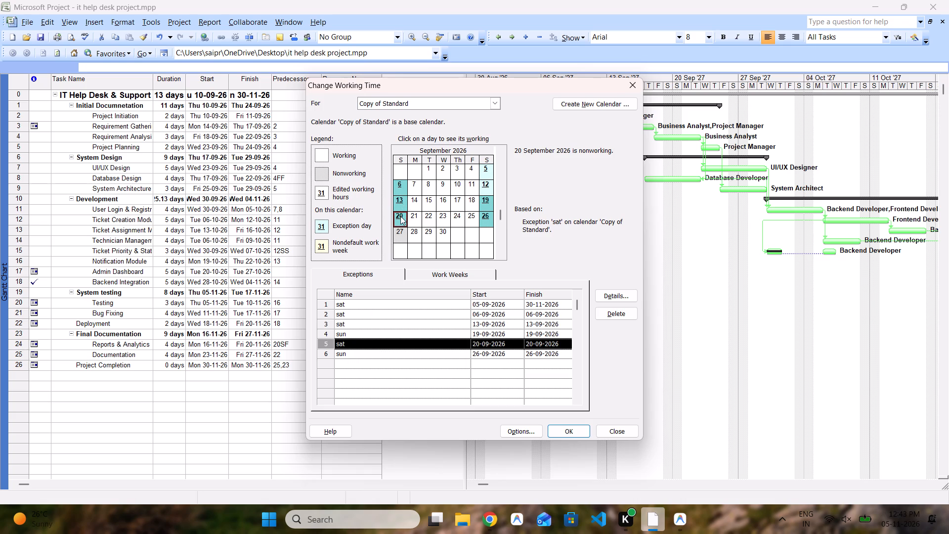
left_click(401, 186)
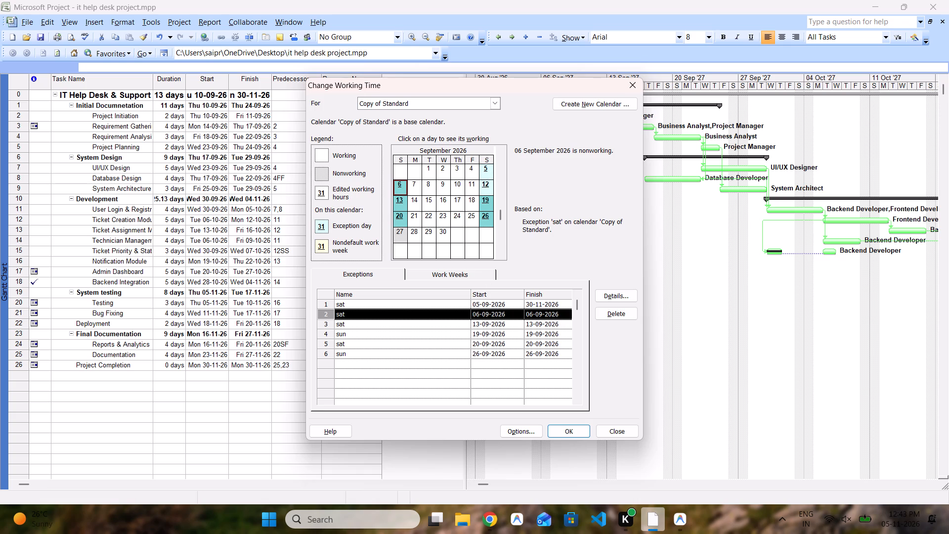
key("Delete")
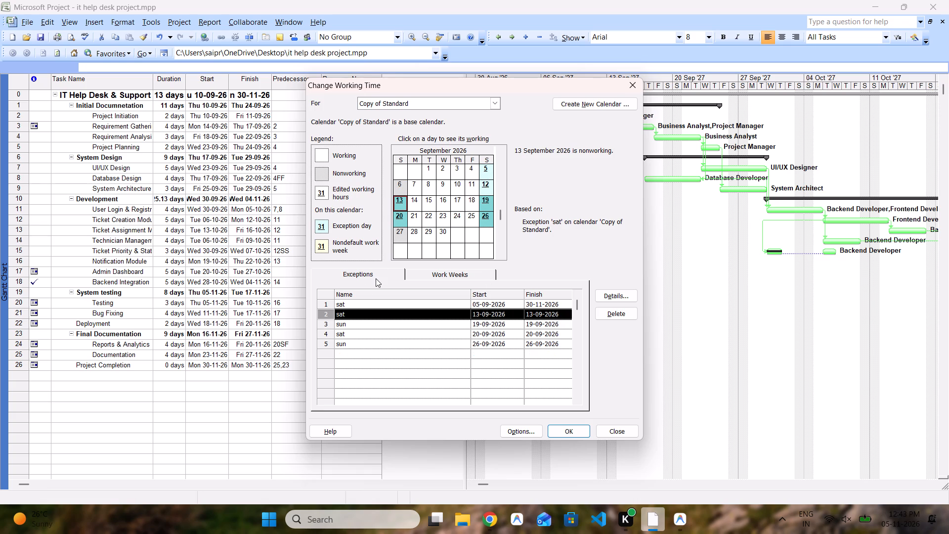
key("Delete")
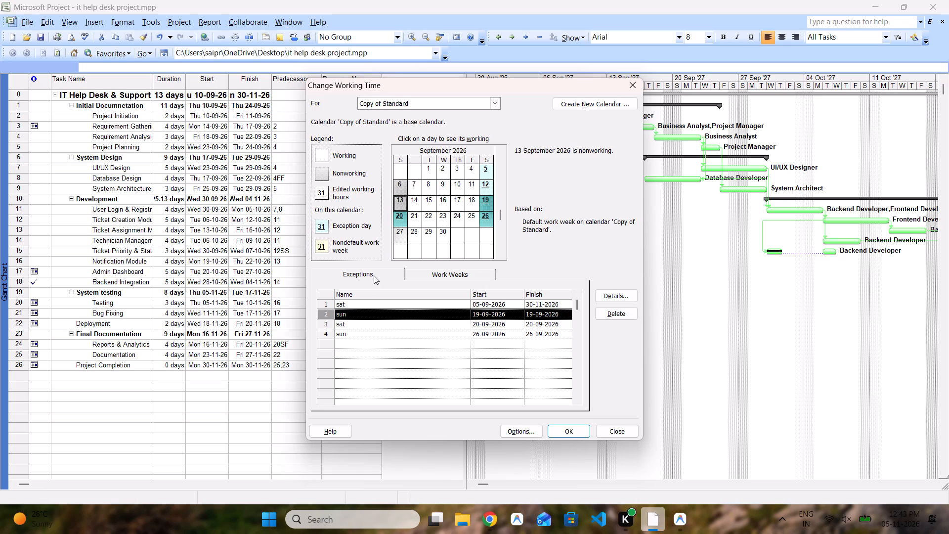
key("Delete")
Browse the calendar months and check the working times for Saturdays 7 and 14 November 2026.
scroll(460, 210, "down", 1)
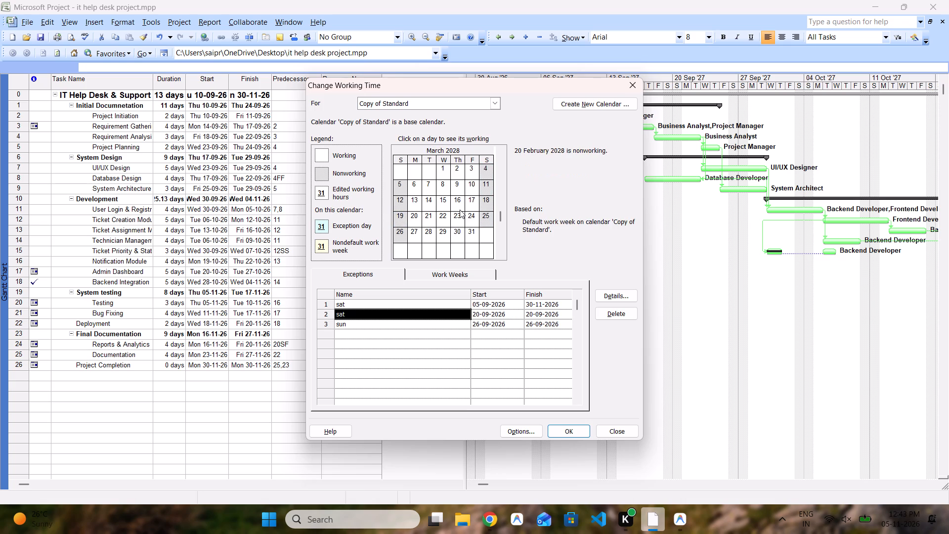
scroll(460, 210, "up", 2)
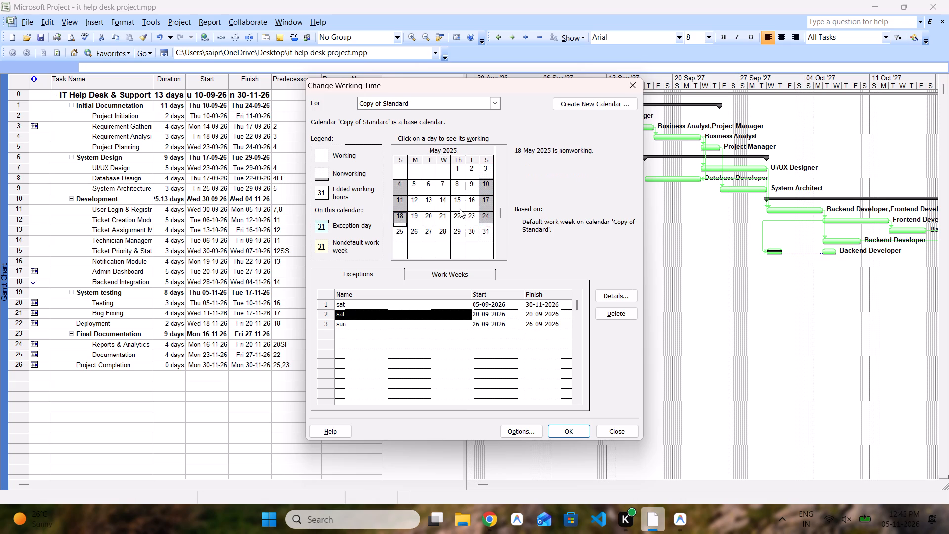
scroll(460, 209, "down", 1)
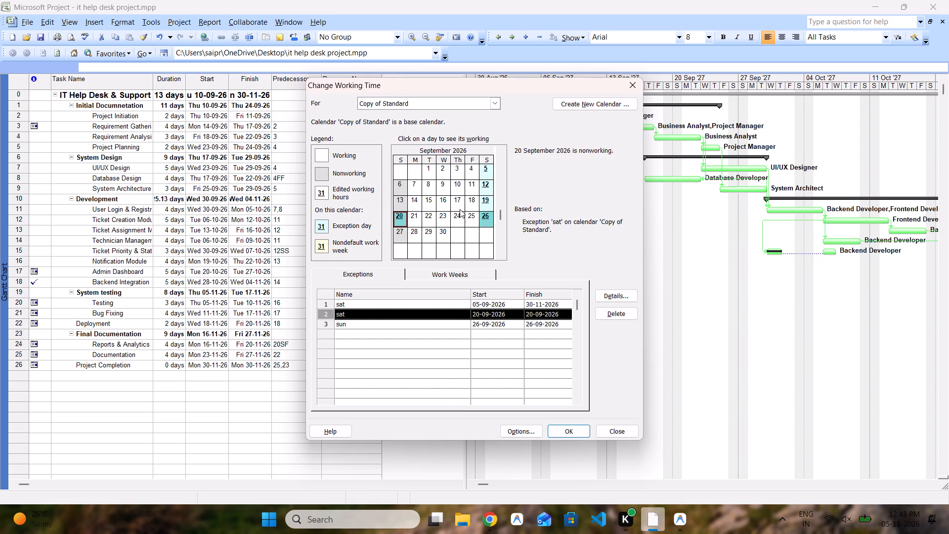
scroll(460, 209, "down", 1)
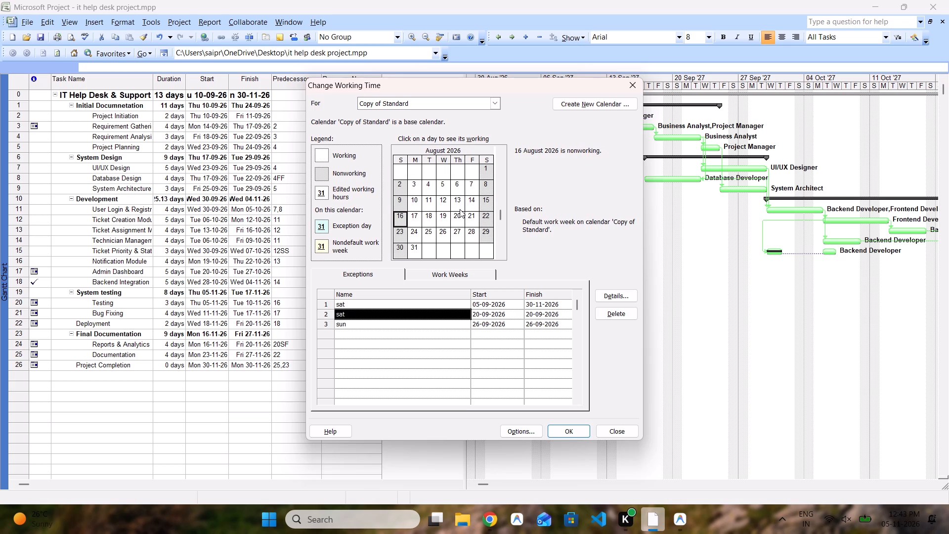
left_click(560, 150)
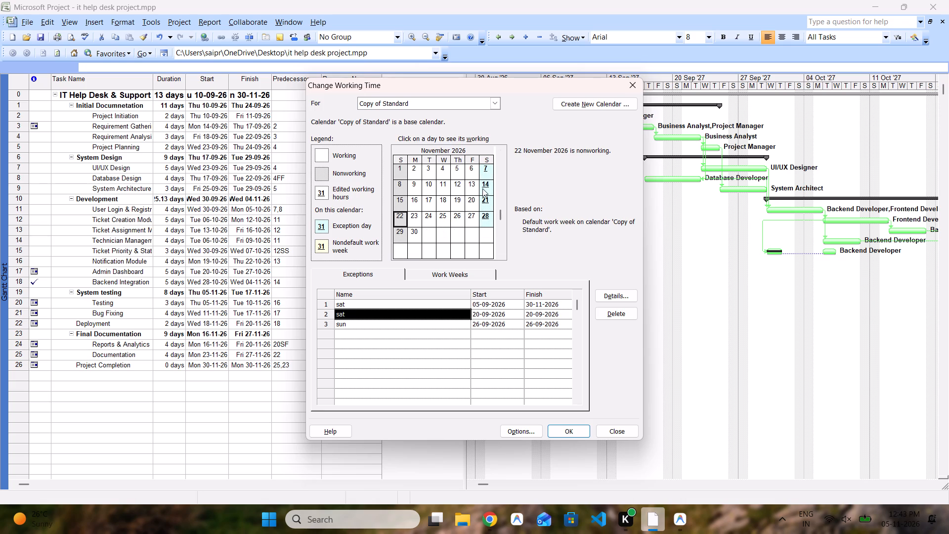
left_click(482, 188)
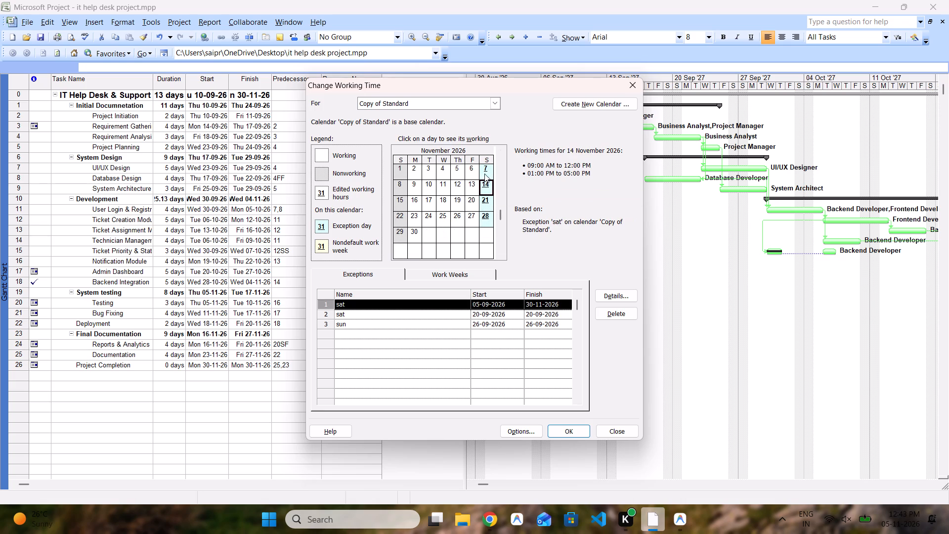
left_click(485, 164)
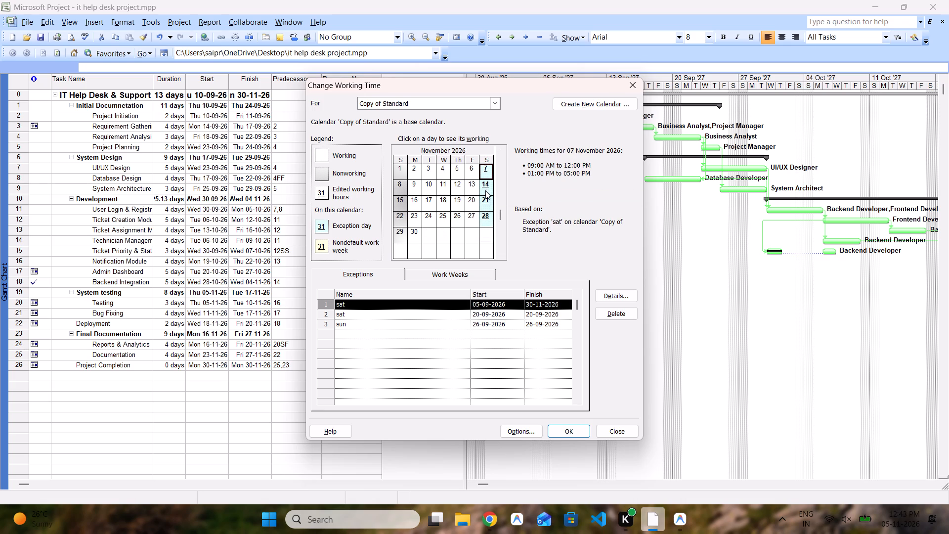
left_click(485, 190)
Delete the one-day exceptions on 20 and 26 September 2026 and apply the working-time changes.
left_click(354, 318)
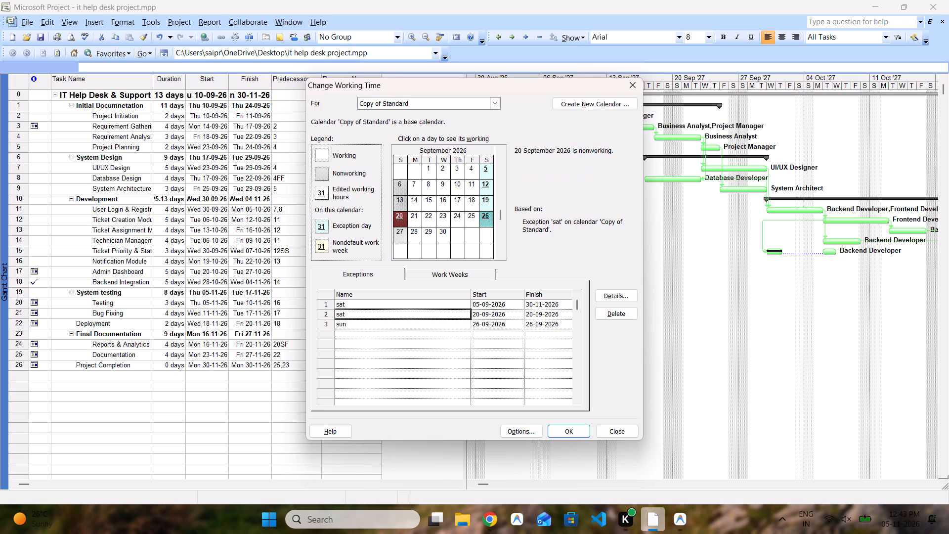
key("Delete")
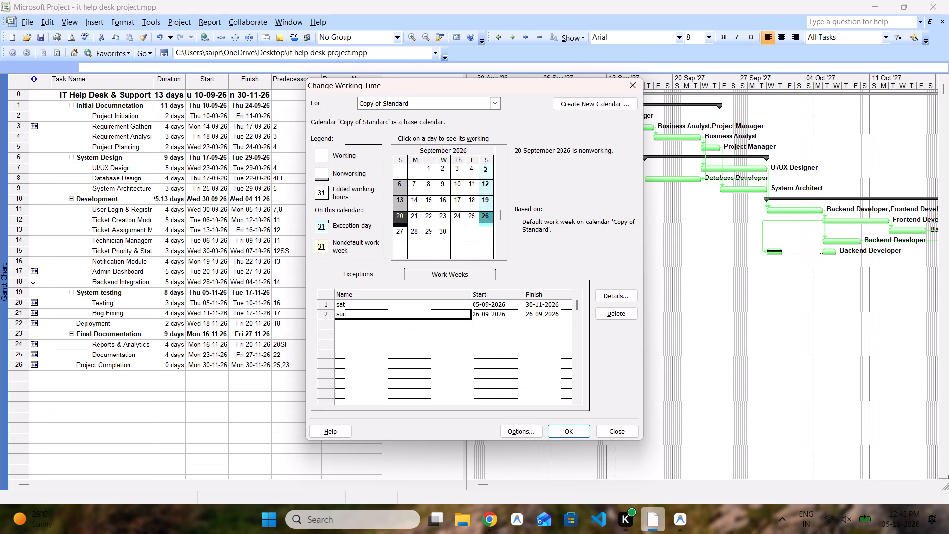
left_click(367, 315)
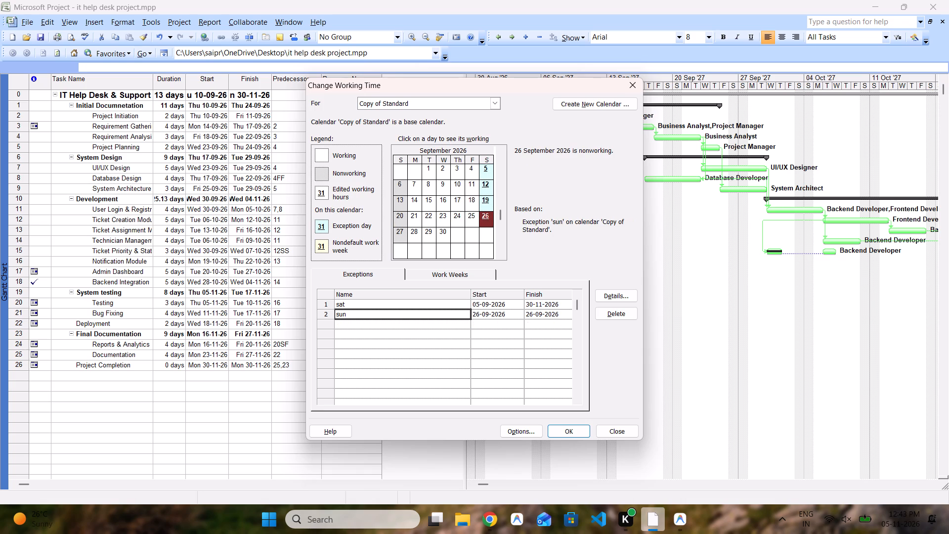
key("Delete")
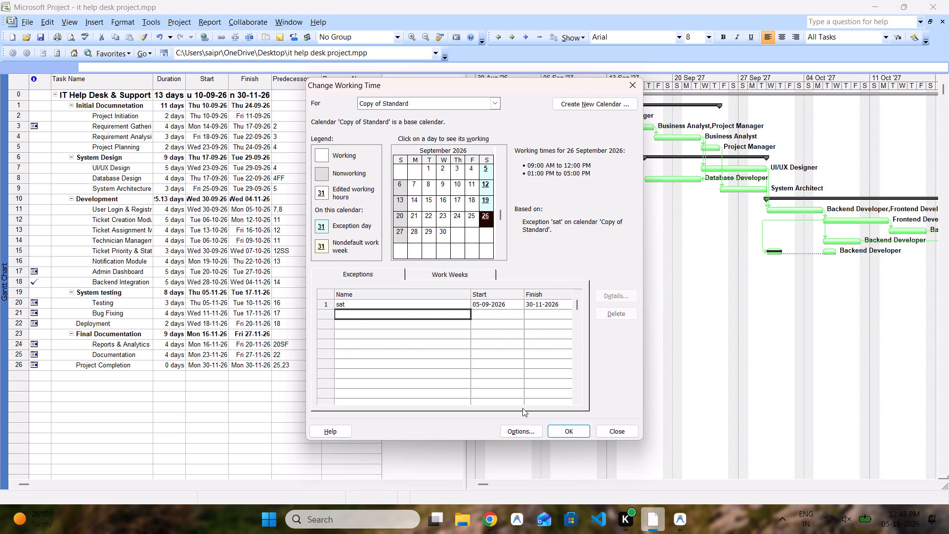
left_click(574, 428)
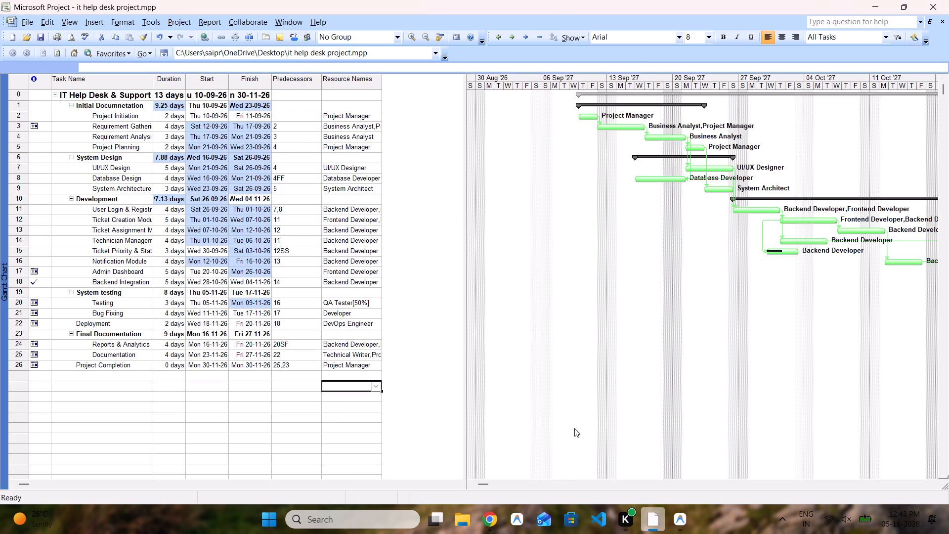
Examine the Database Design bar and the October to November part of the Gantt chart.
left_click(307, 408)
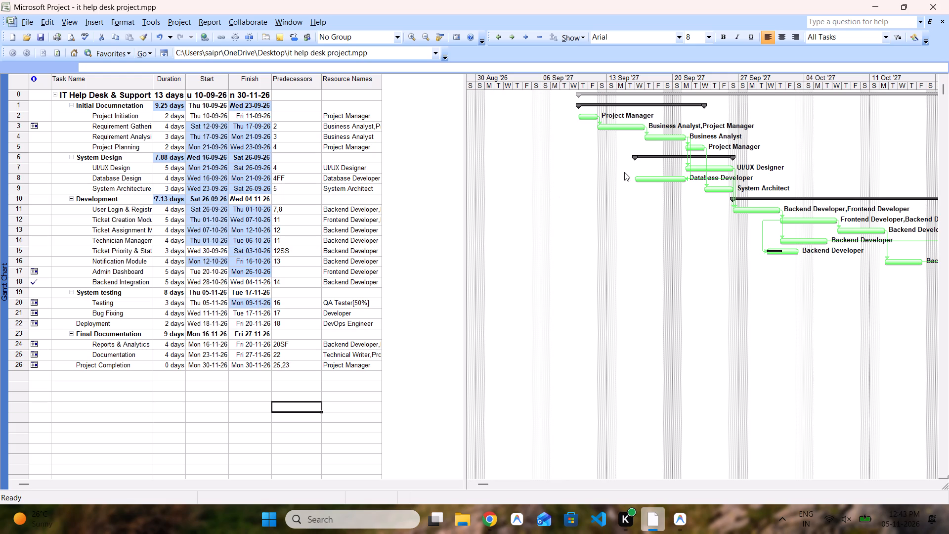
left_click(655, 182)
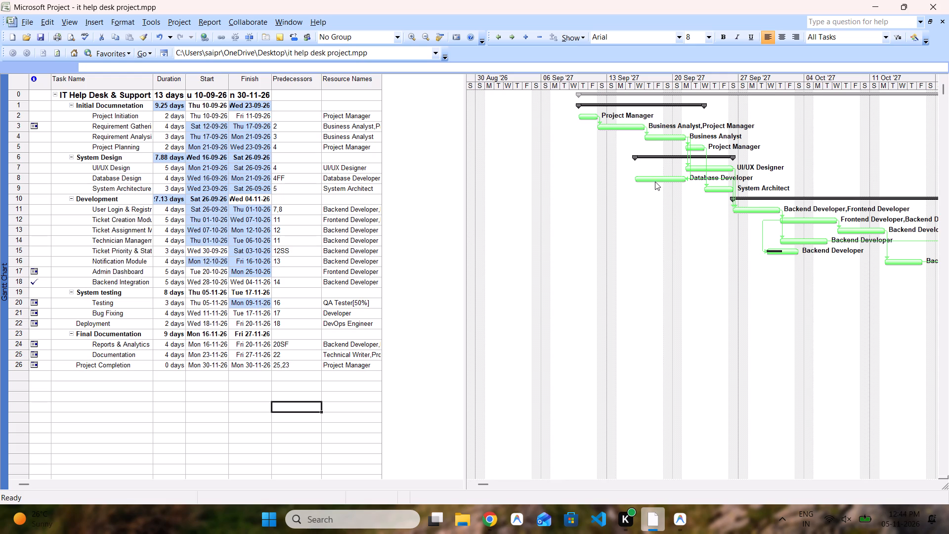
left_click(653, 179)
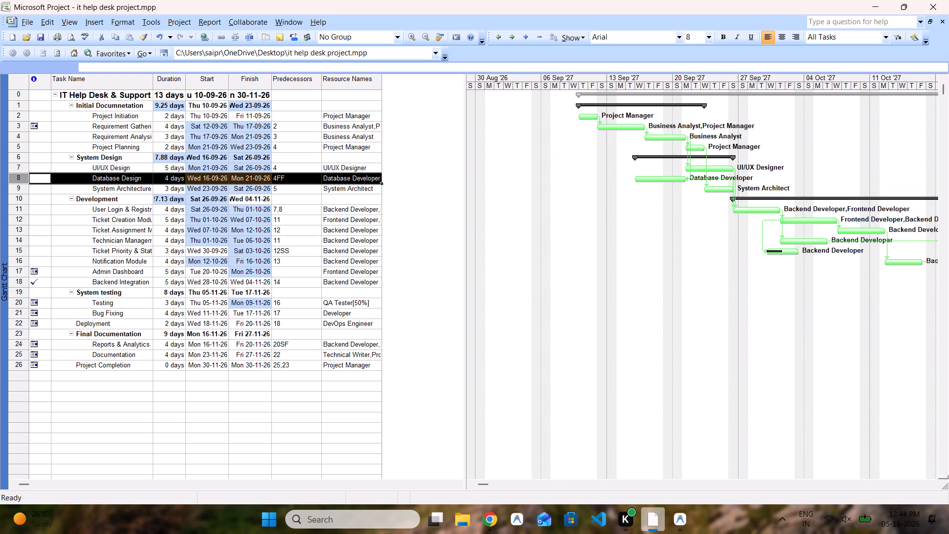
scroll(722, 280, "left", 2)
left_click(498, 486)
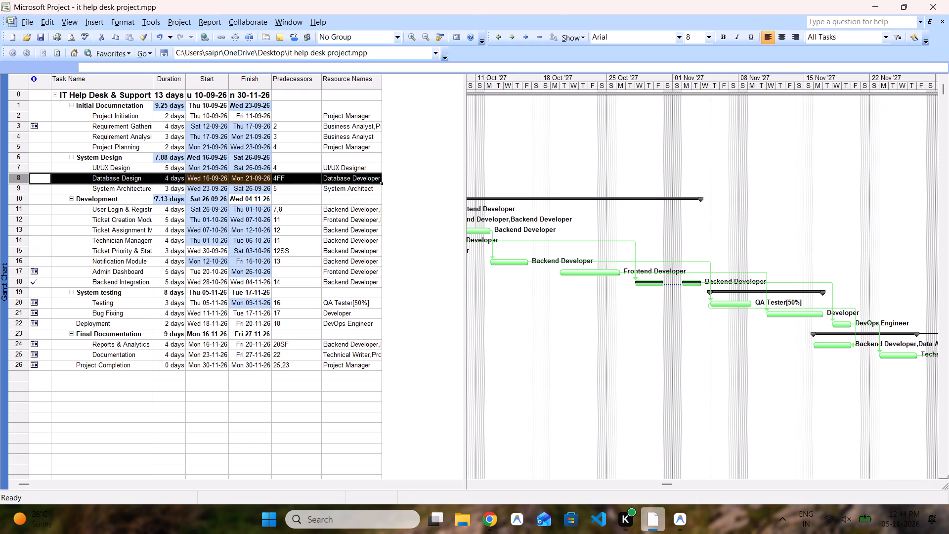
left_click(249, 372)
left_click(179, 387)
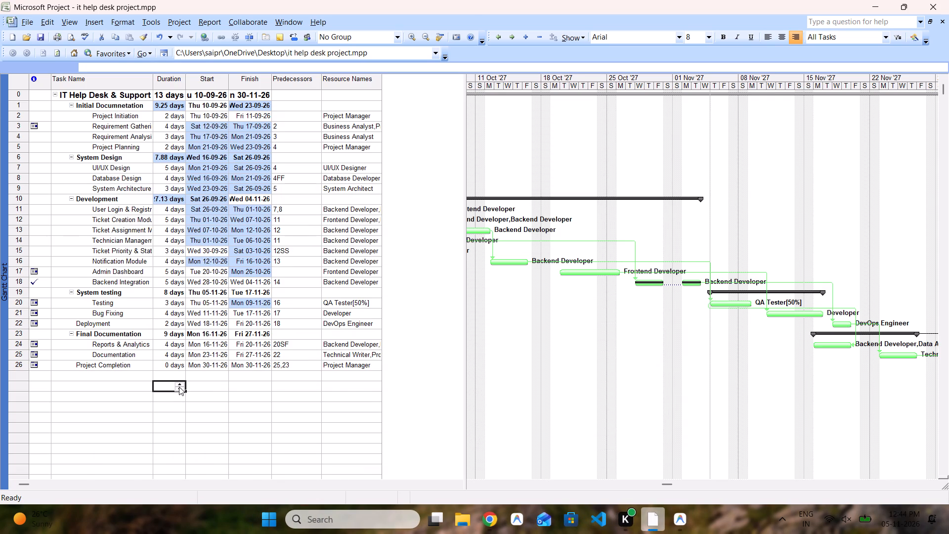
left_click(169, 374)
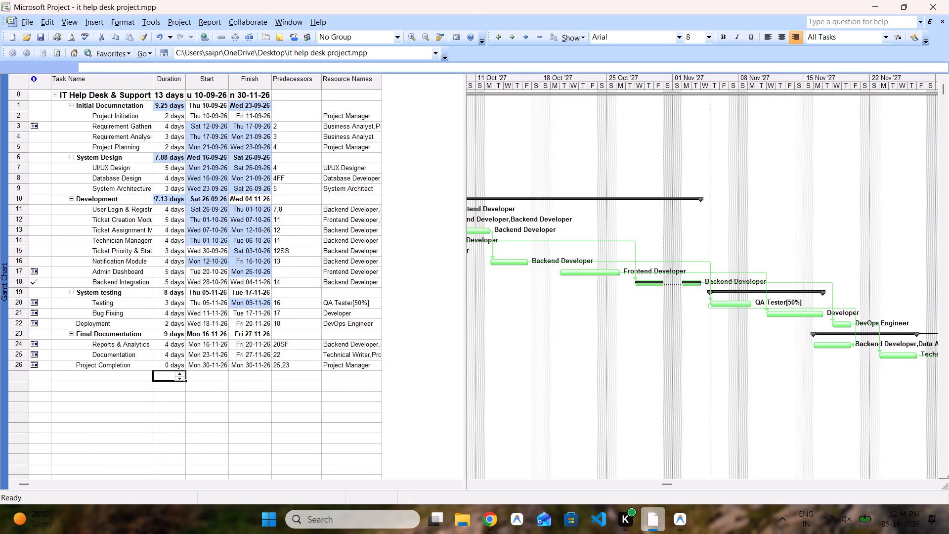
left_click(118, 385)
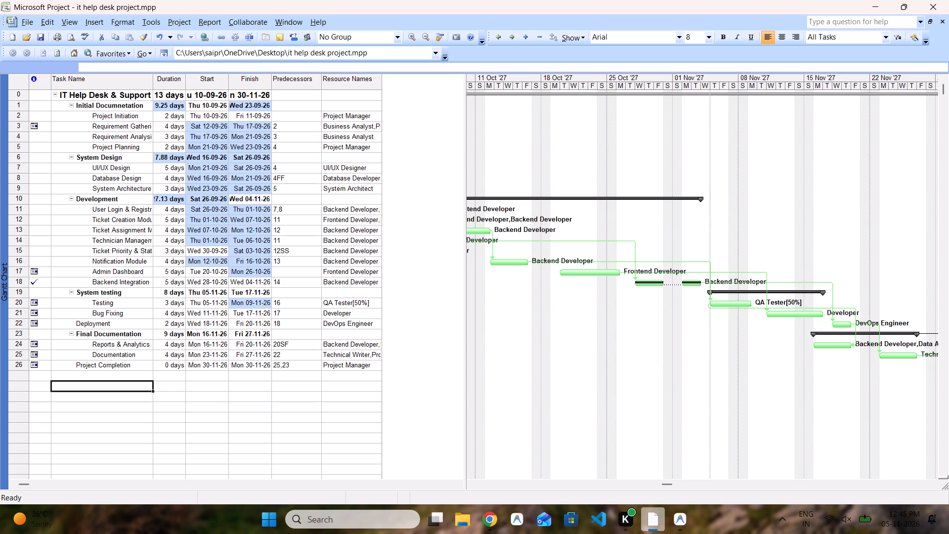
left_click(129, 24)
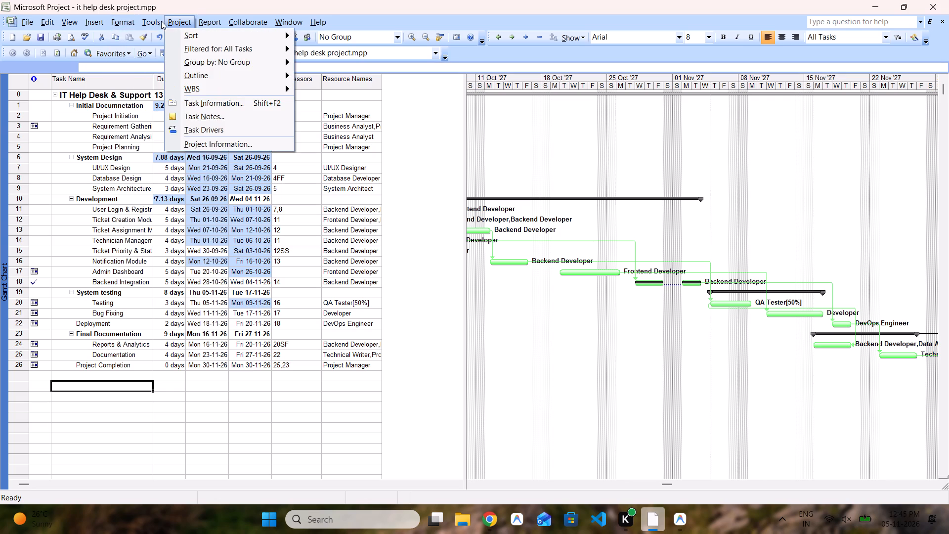
Inspect the 'Copy of Standard' calendar's working times for Saturdays 7 and 21 November 2026 and the recurrence details of its 'sat' exception.
left_click(183, 104)
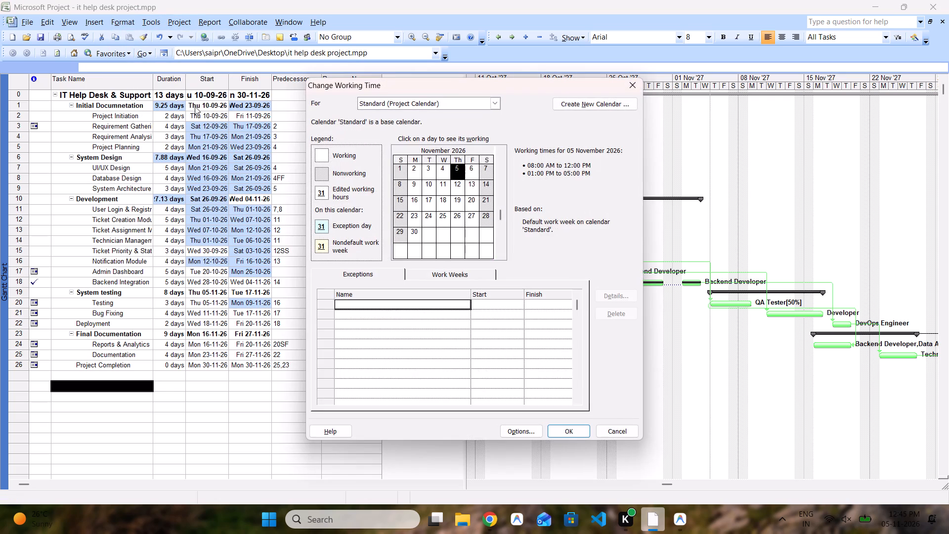
left_click(443, 103)
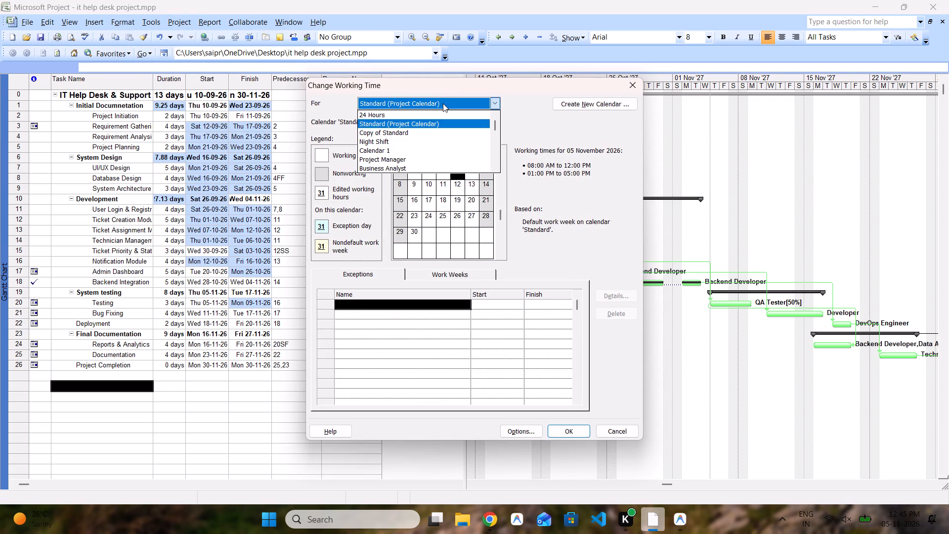
left_click(443, 132)
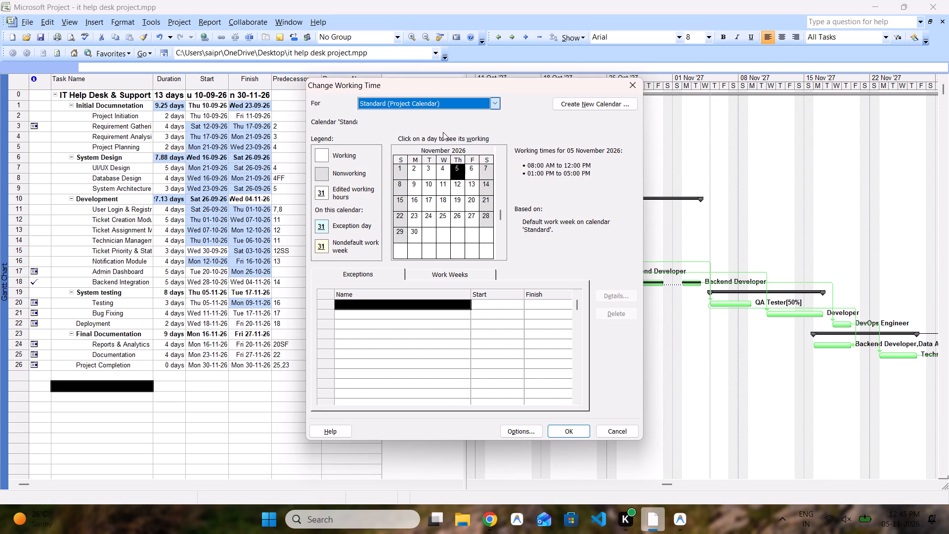
left_click(489, 168)
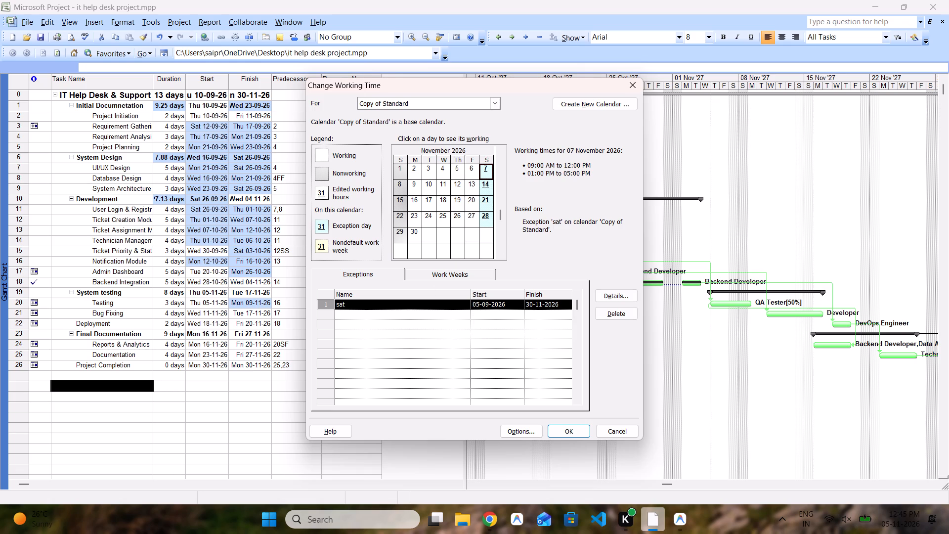
left_click(487, 200)
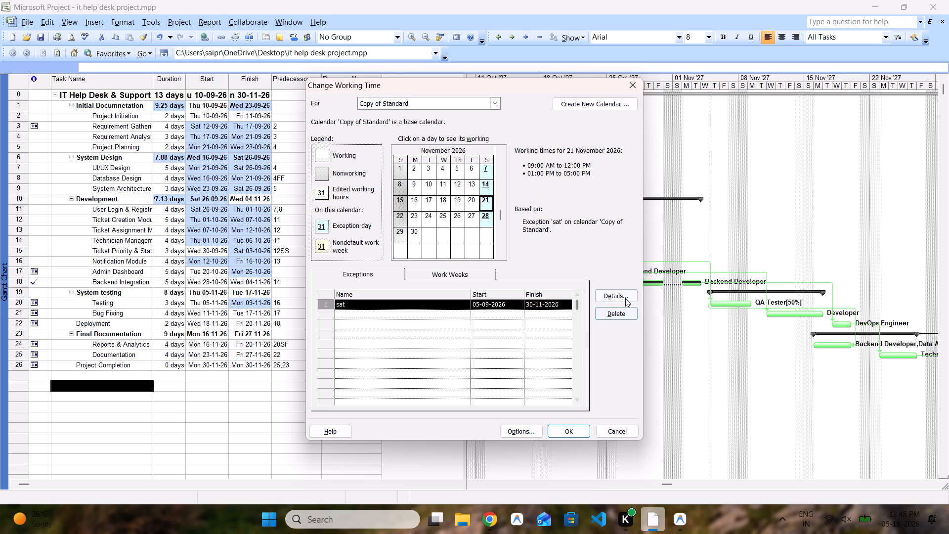
left_click(623, 298)
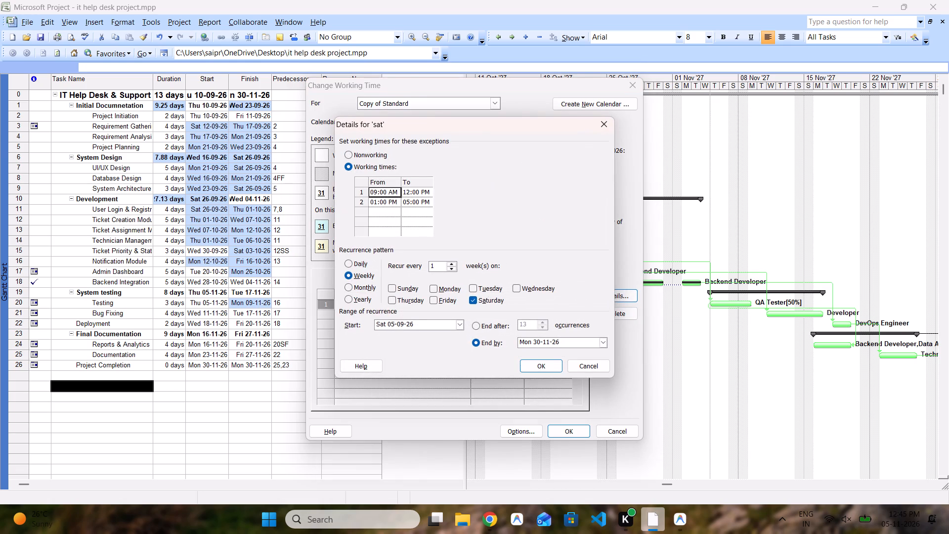
left_click(607, 126)
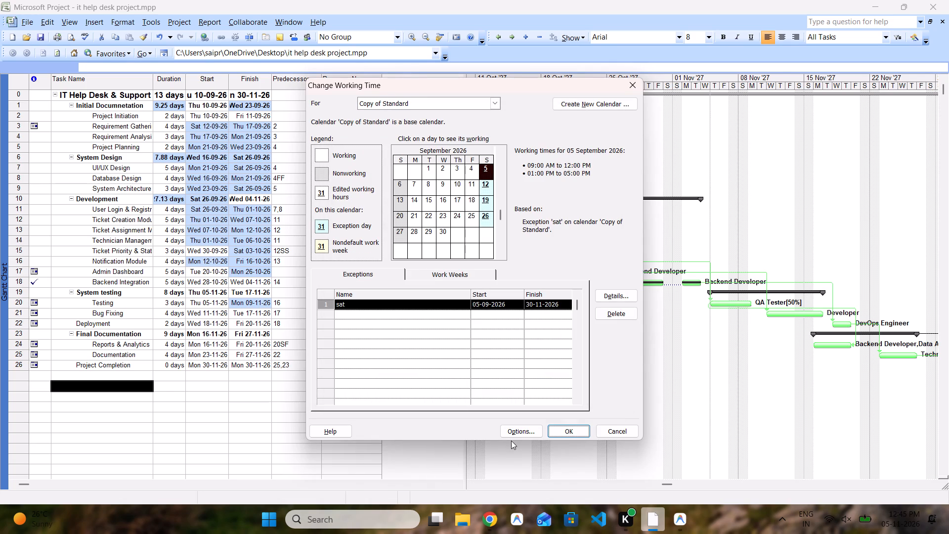
Check the project's calendar options for week start, default start and end times, and hours per day and week.
left_click(522, 429)
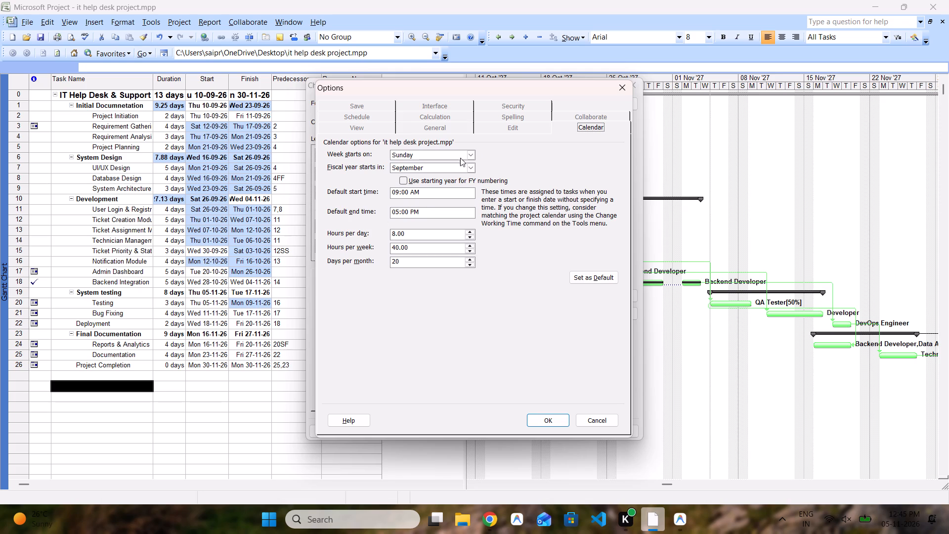
left_click(615, 88)
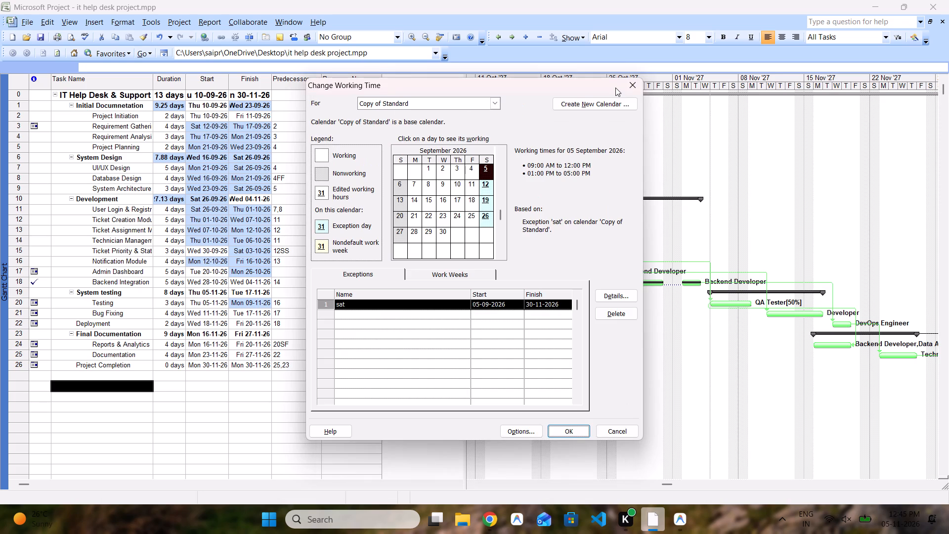
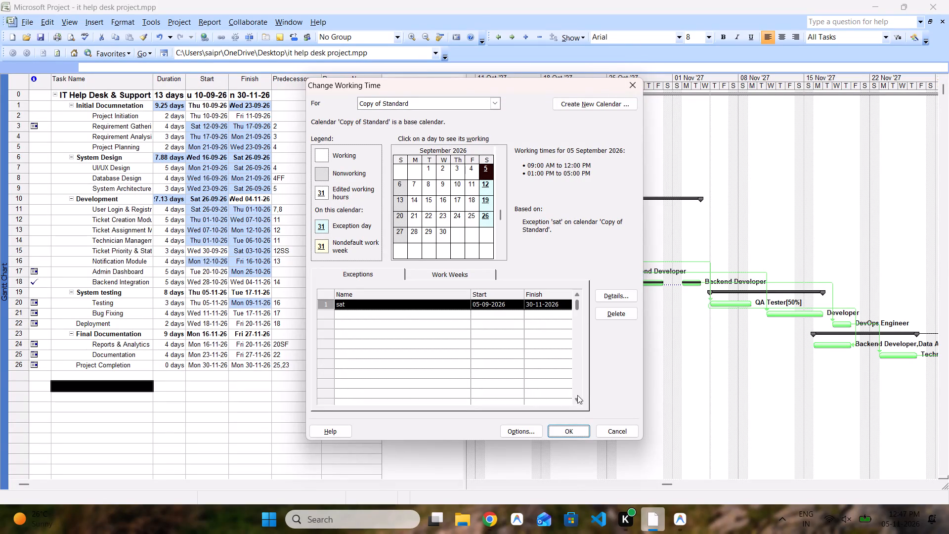
Accept the 'Copy of Standard' calendar's working-time settings with its 'sat' exception and return to the schedule.
left_click(574, 429)
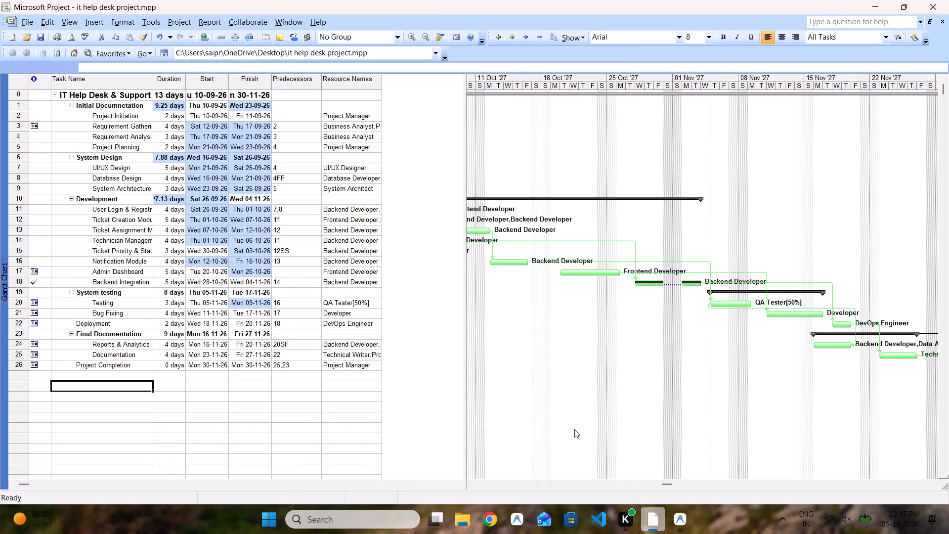